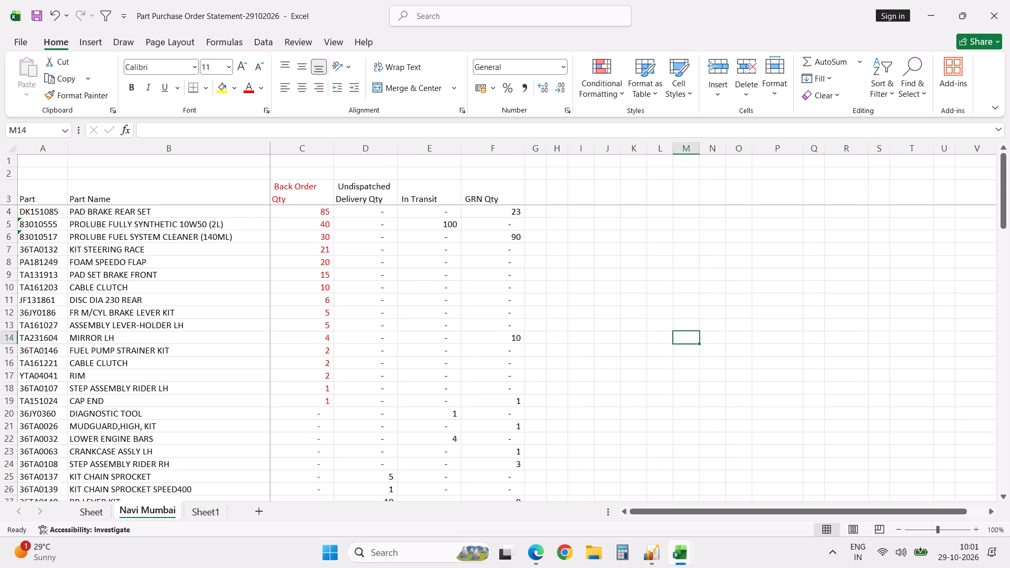
# Open the Monthly Funds Tracker-Sep-2026 workbook from the recent files.
pyautogui.click(97, 511)
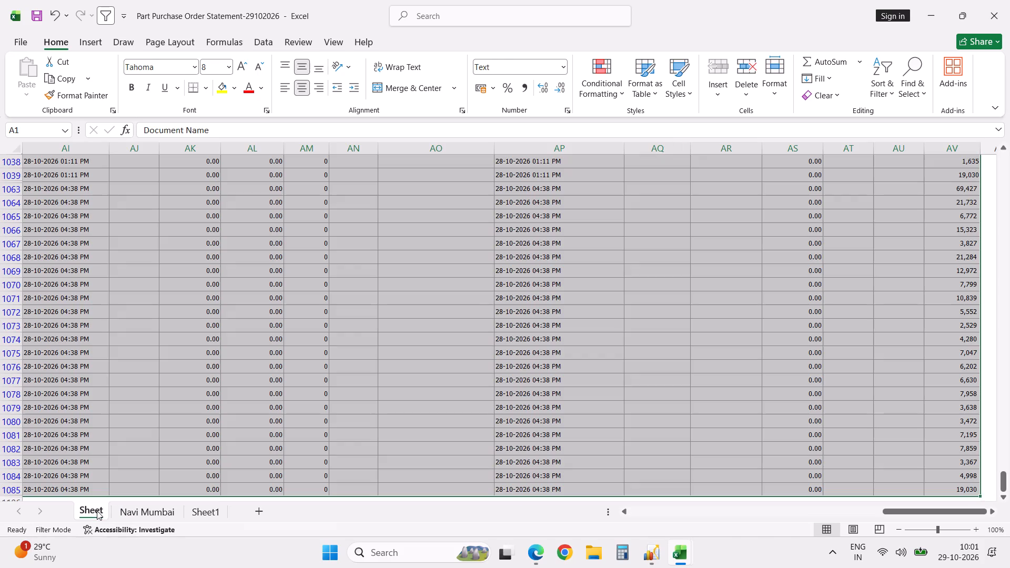
pyautogui.click(213, 512)
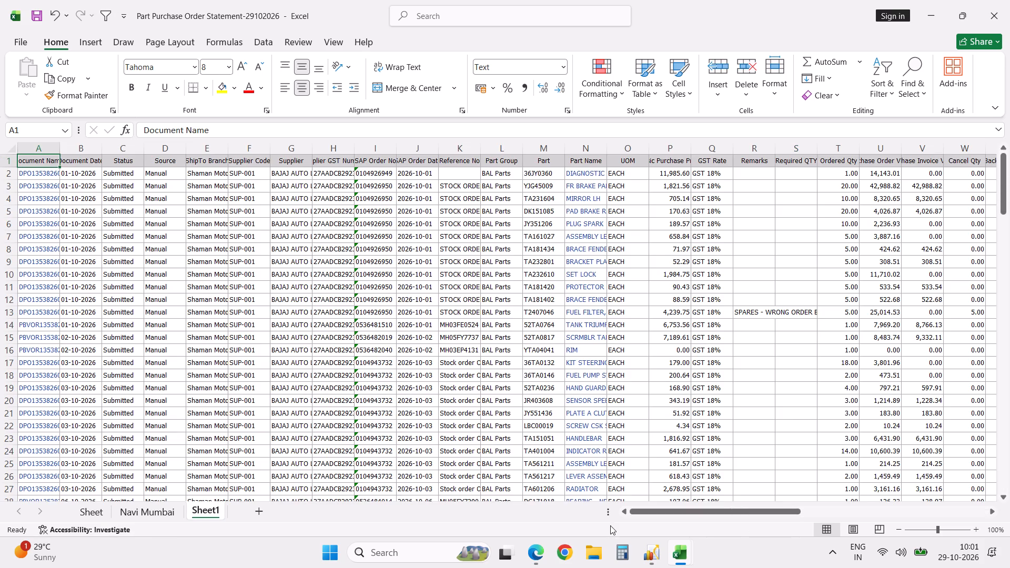
pyautogui.click(679, 551)
pyautogui.click(508, 492)
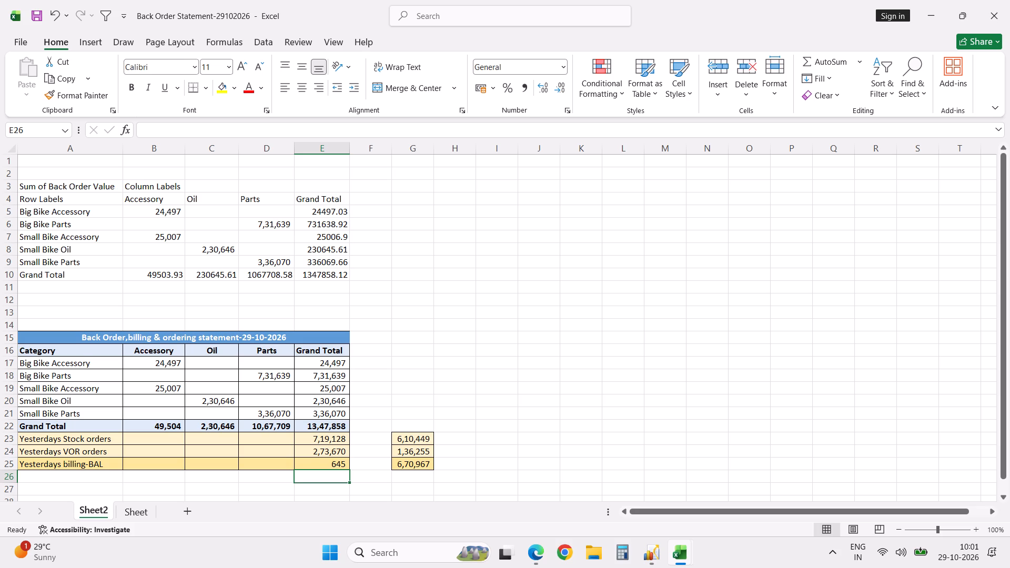
pyautogui.hotkey('alt', 'f')
pyautogui.press('o')
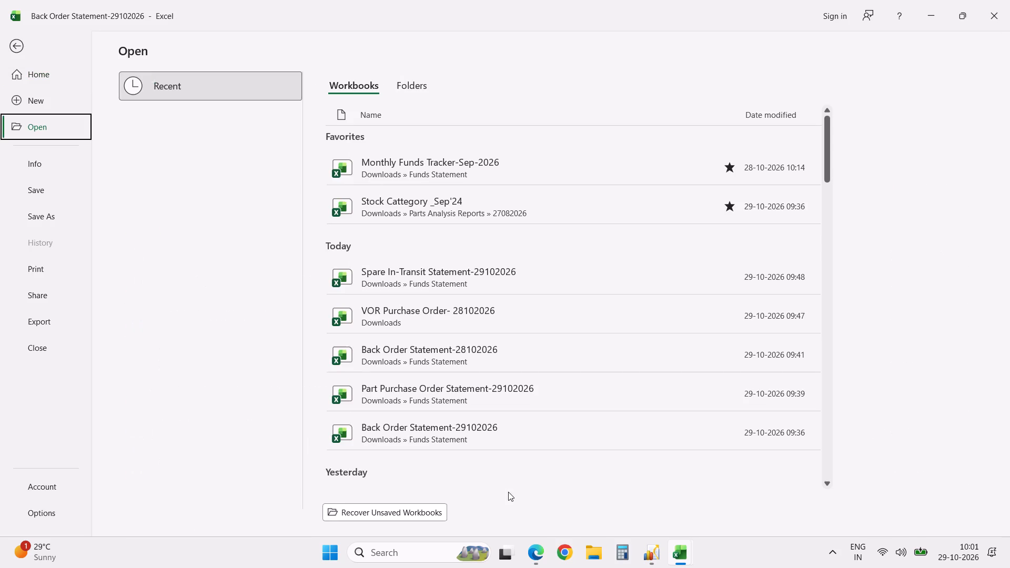
pyautogui.click(490, 164)
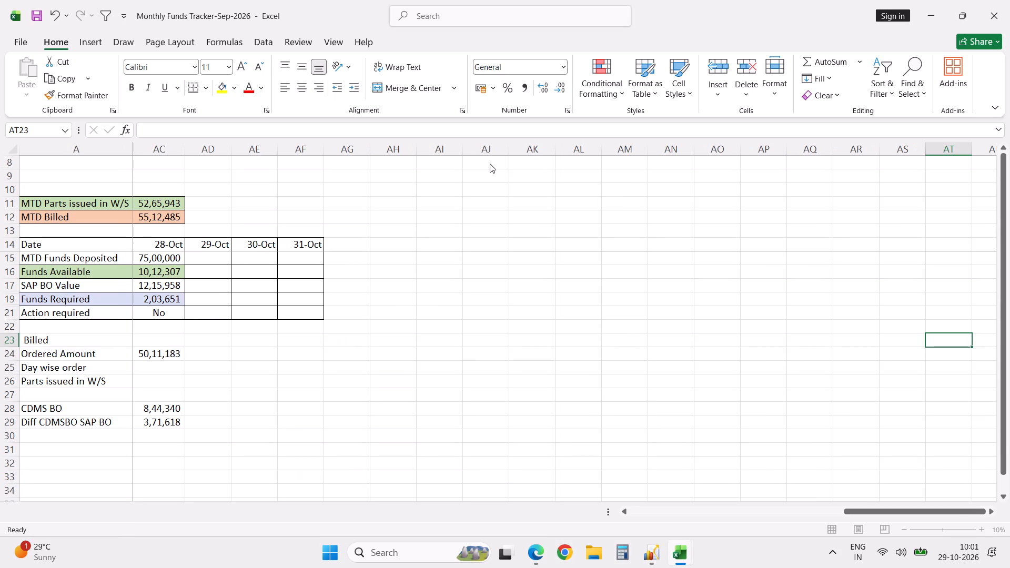
# On the Oct-2026 sheet, extend the MTD Parts issued in W/S and MTD Billed formulas into column AD and autofit that column.
pyautogui.click(287, 288)
pyautogui.press('Left')
pyautogui.press('Left')
pyautogui.press('Left')
pyautogui.press('Left')
pyautogui.press('Left')
pyautogui.press('Left')
pyautogui.press('Left')
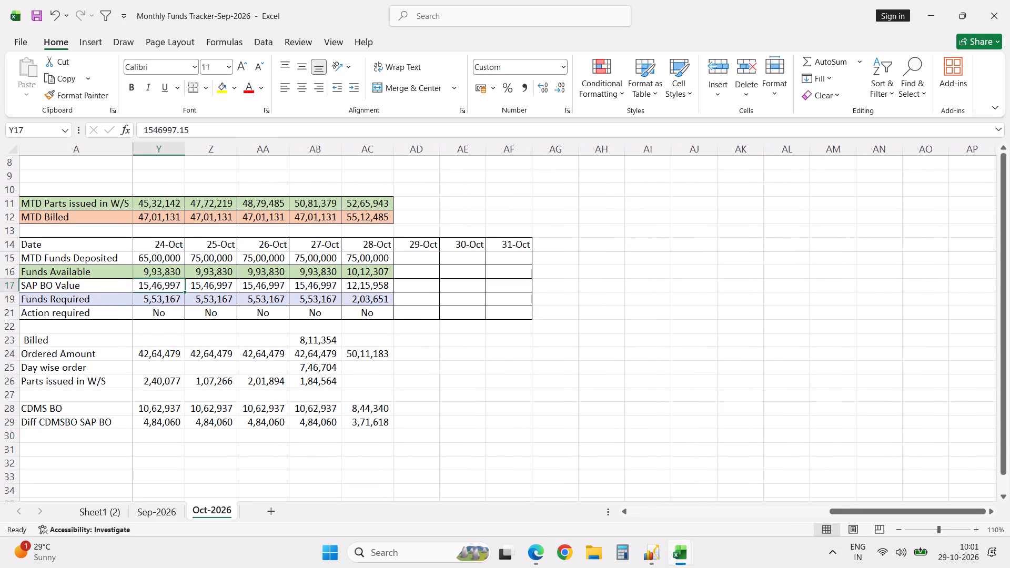
pyautogui.click(412, 204)
pyautogui.hotkey('ctrl', 'r')
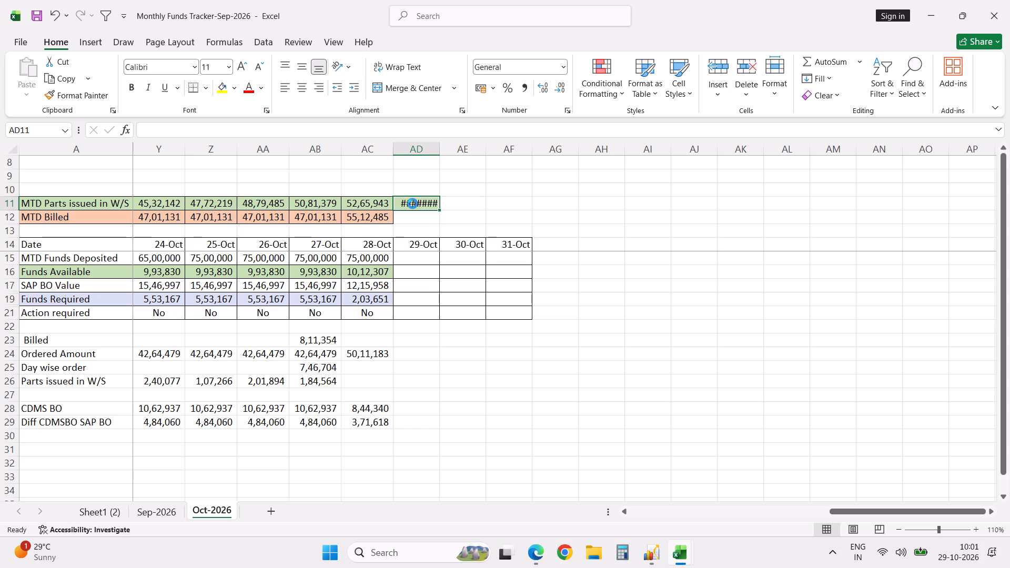
pyautogui.press('Down')
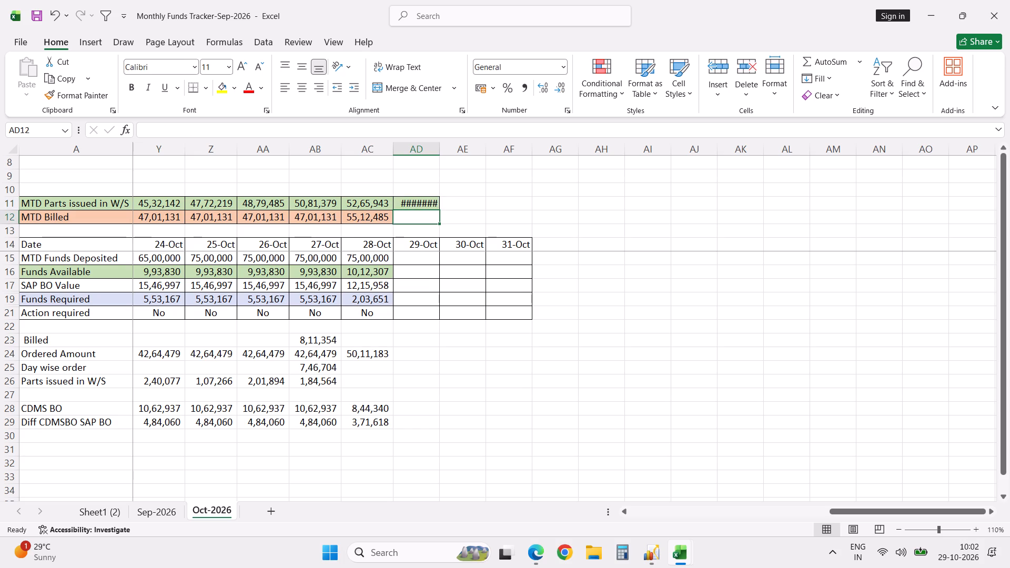
pyautogui.press('F4')
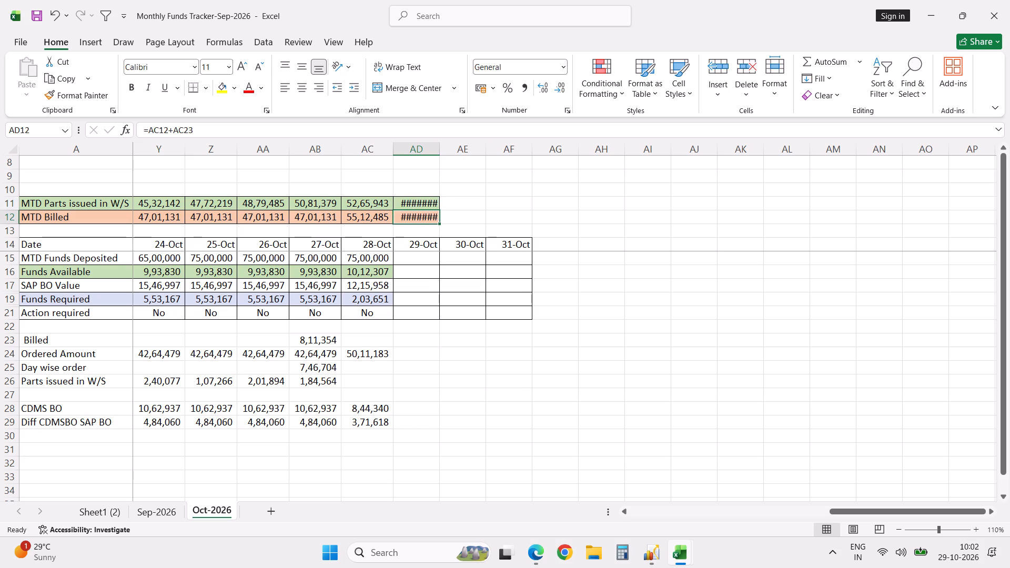
pyautogui.doubleClick(439, 145)
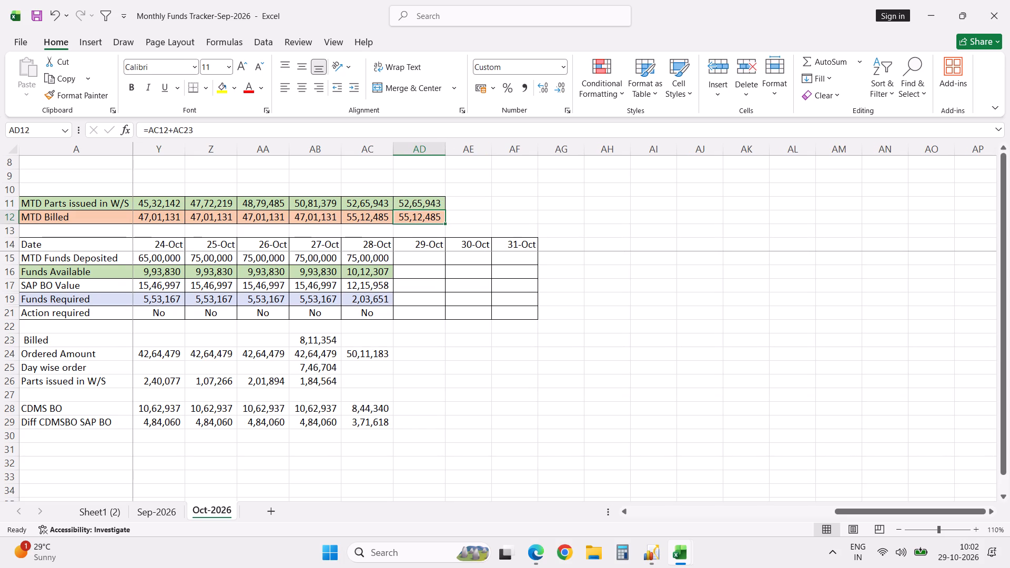
# Fill the 29-Oct MTD Funds Deposited and Funds Available cells from the 28-Oct column.
pyautogui.click(419, 256)
pyautogui.hotkey('ctrl', 'r')
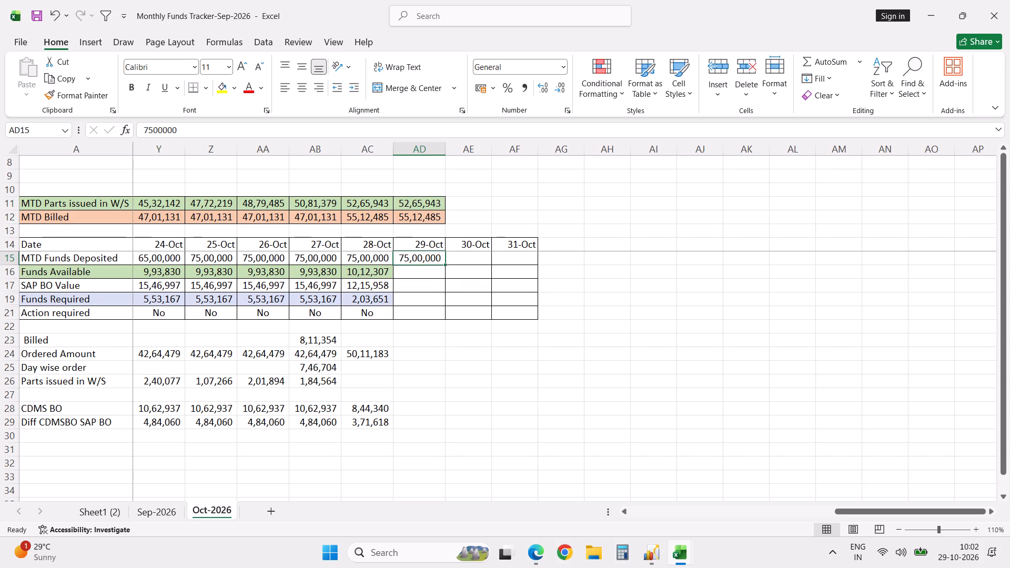
pyautogui.click(426, 272)
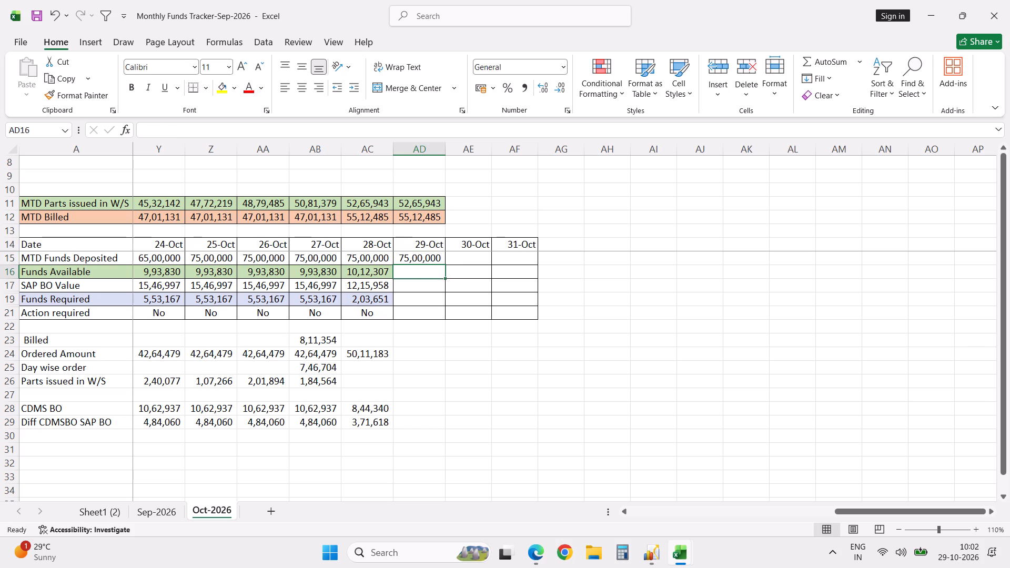
pyautogui.hotkey('ctrl', 'r')
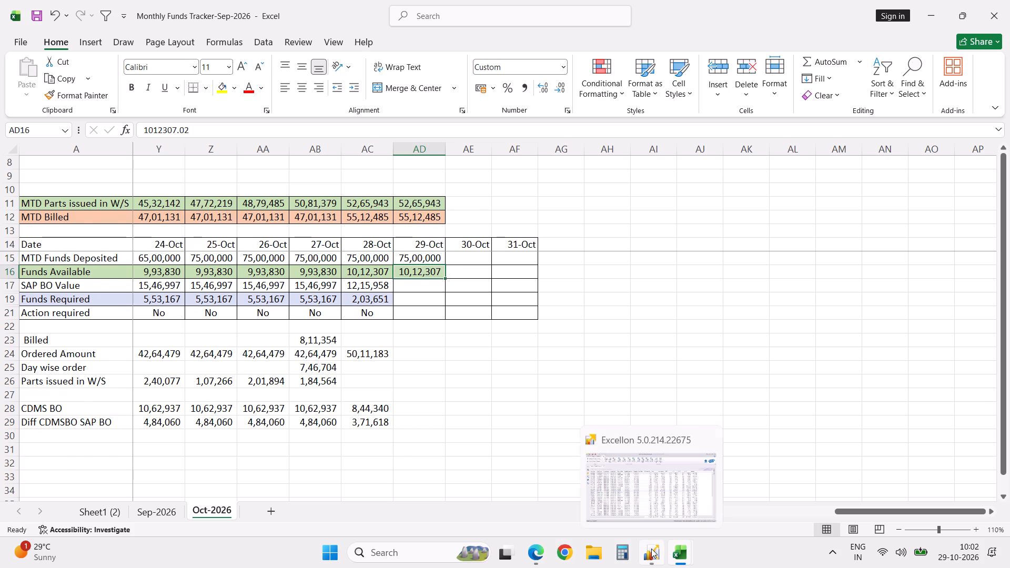
# Switch to Excellon, find the Dealers Spare Fund Visibility PB report and generate it for SHAMAN MOTORS PRIVATE LIMITED (13538).
pyautogui.click(651, 549)
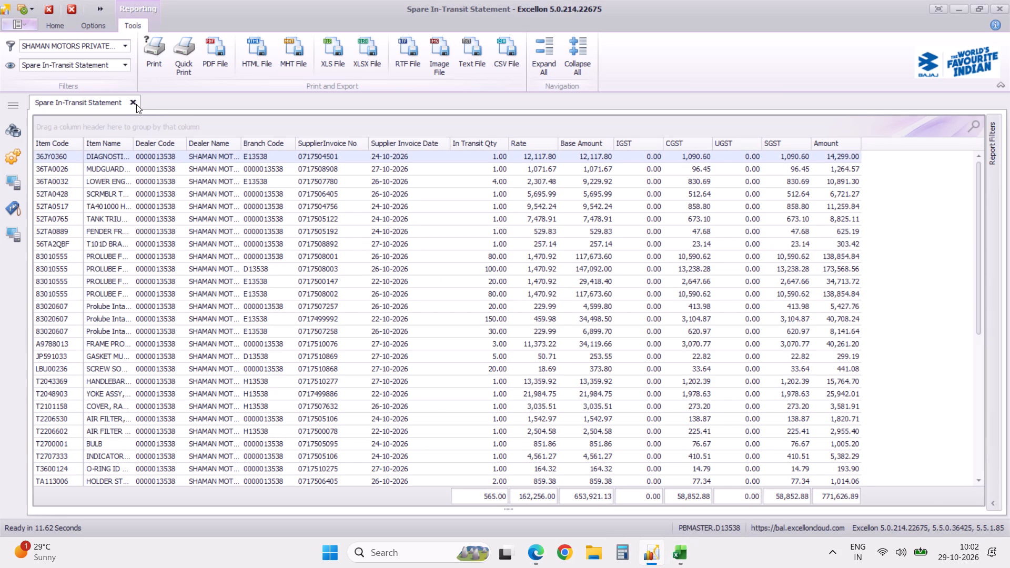
pyautogui.click(136, 104)
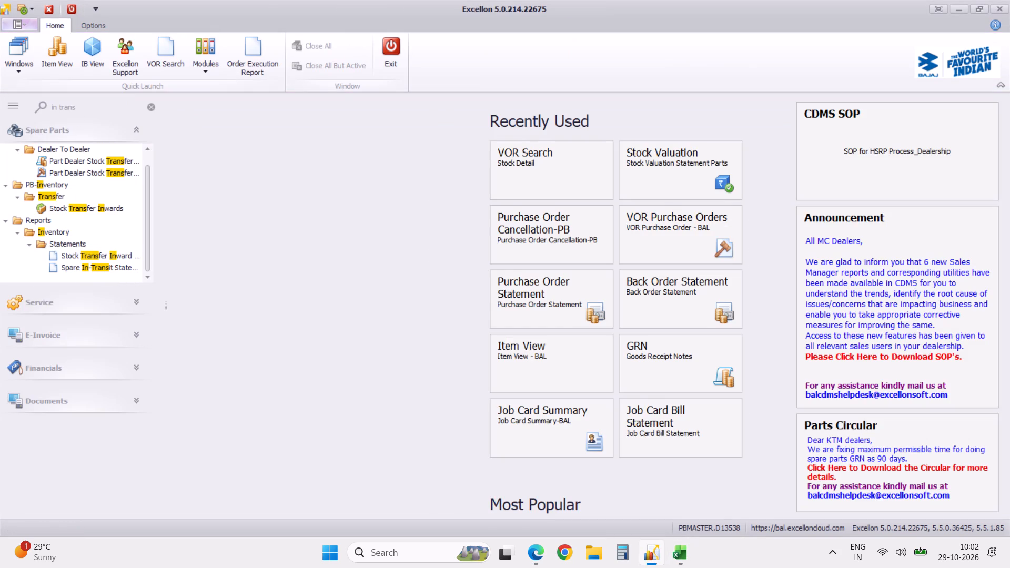
pyautogui.doubleClick(82, 110)
pyautogui.write('fund')
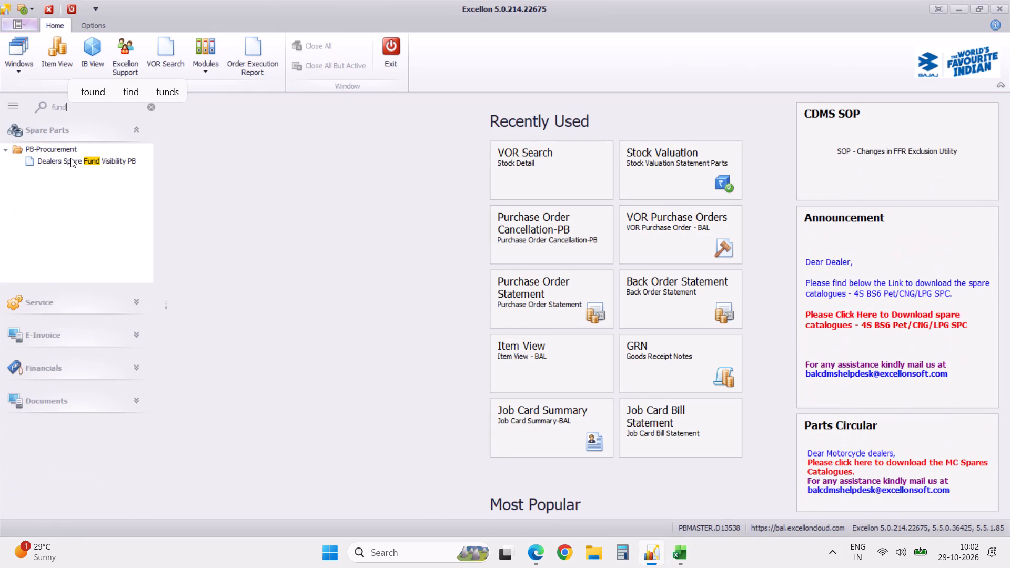
pyautogui.click(93, 158)
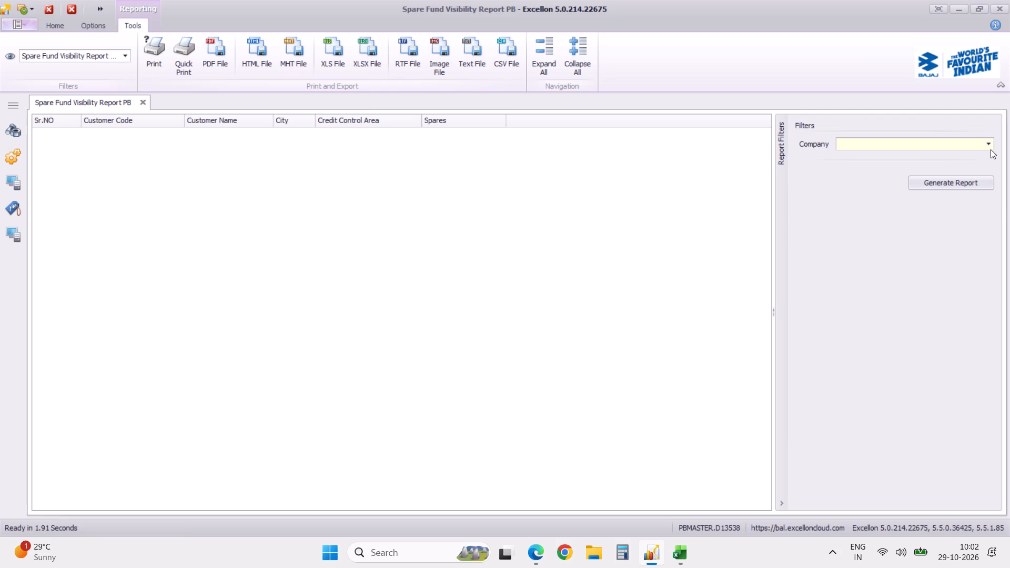
pyautogui.click(989, 145)
pyautogui.click(961, 168)
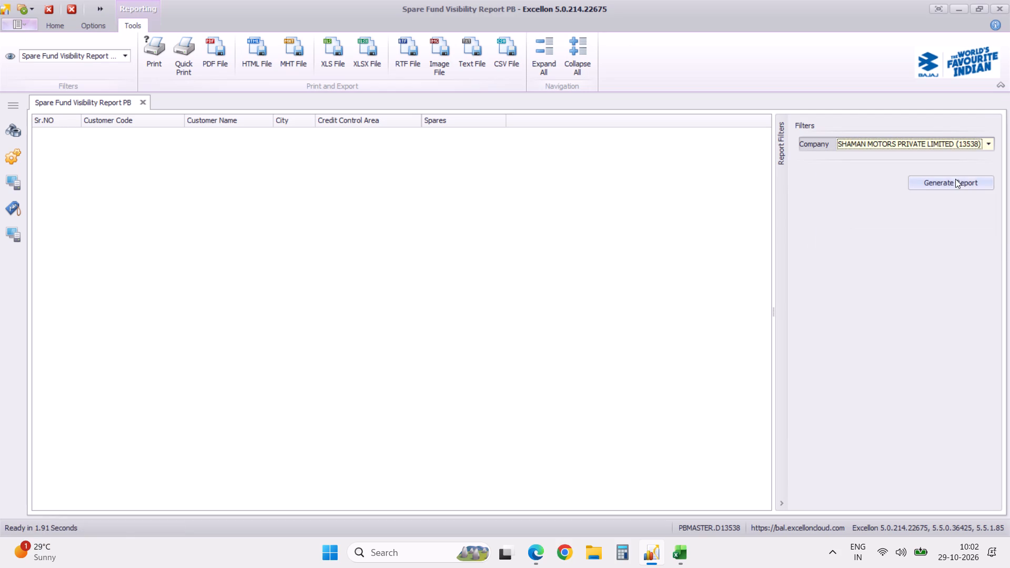
pyautogui.click(955, 181)
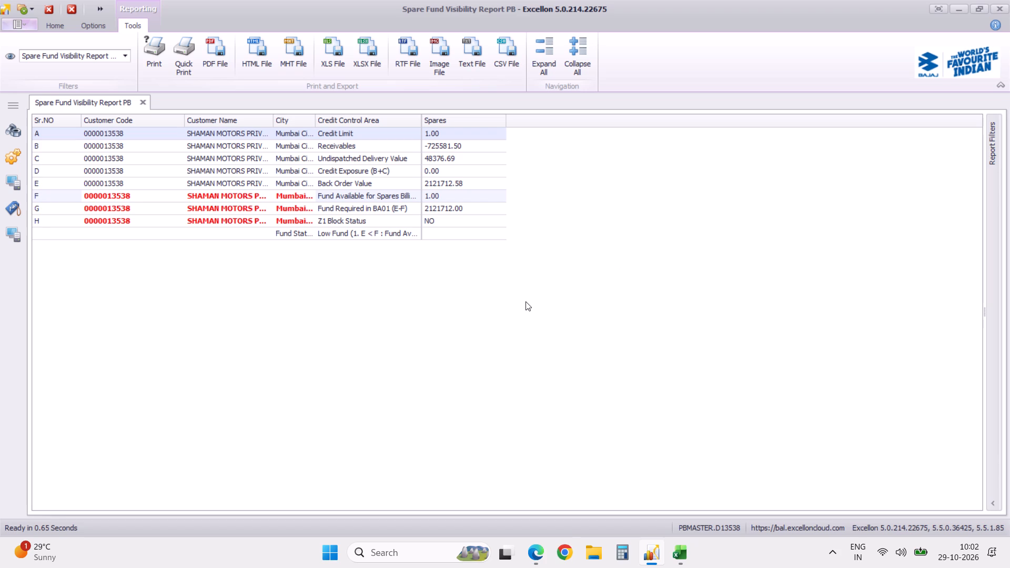
# Export the report to XLSX with hyperlinks off, save it as Spare Fund Visibility Report PB-29102026 and open it.
pyautogui.click(363, 51)
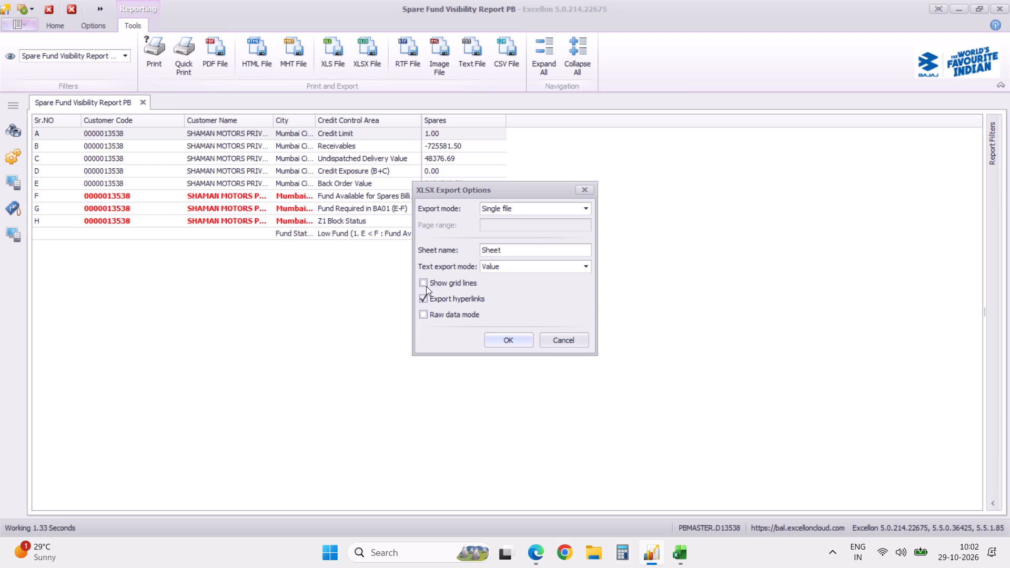
pyautogui.click(425, 300)
pyautogui.click(516, 342)
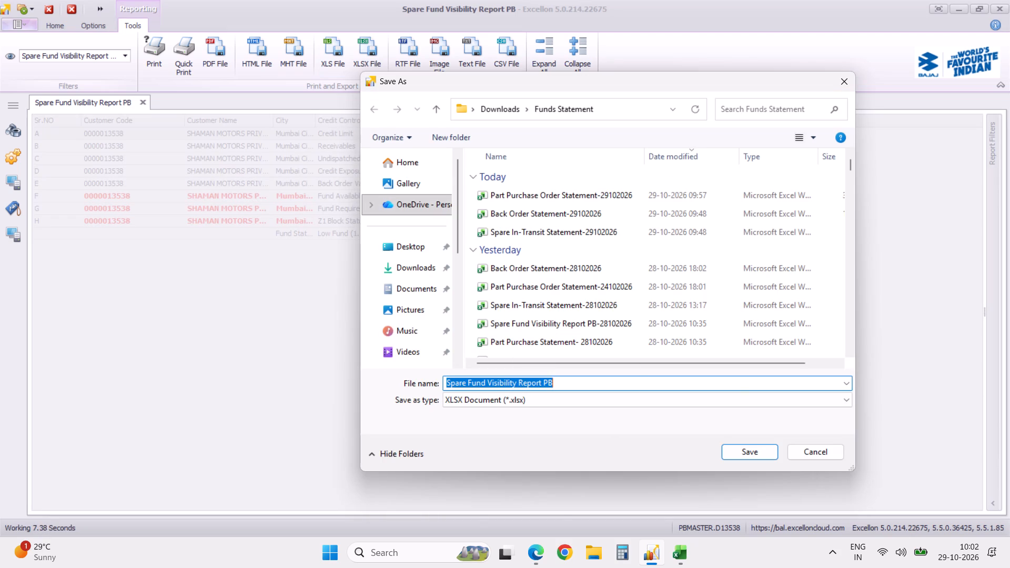
pyautogui.click(565, 387)
pyautogui.press('-')
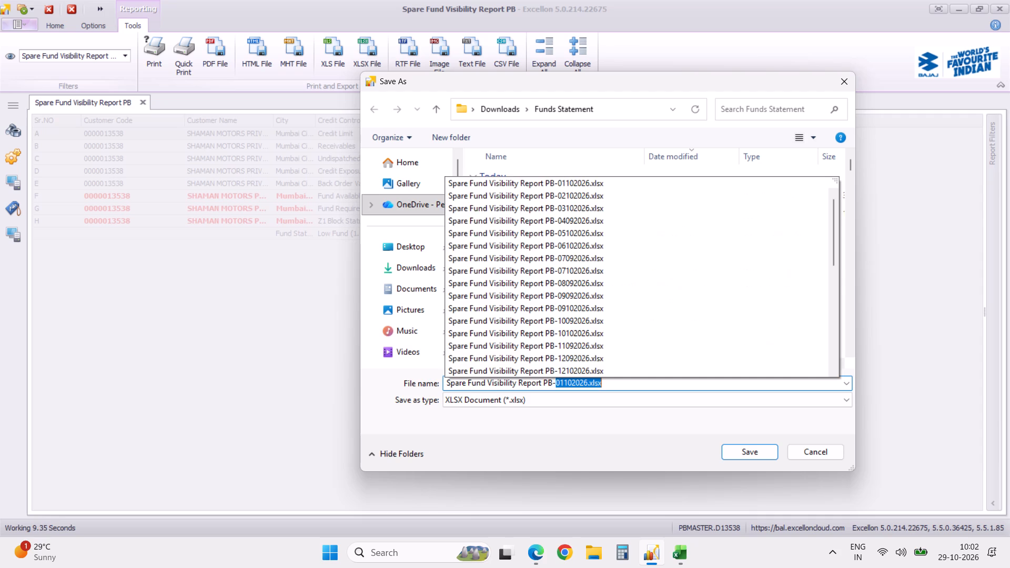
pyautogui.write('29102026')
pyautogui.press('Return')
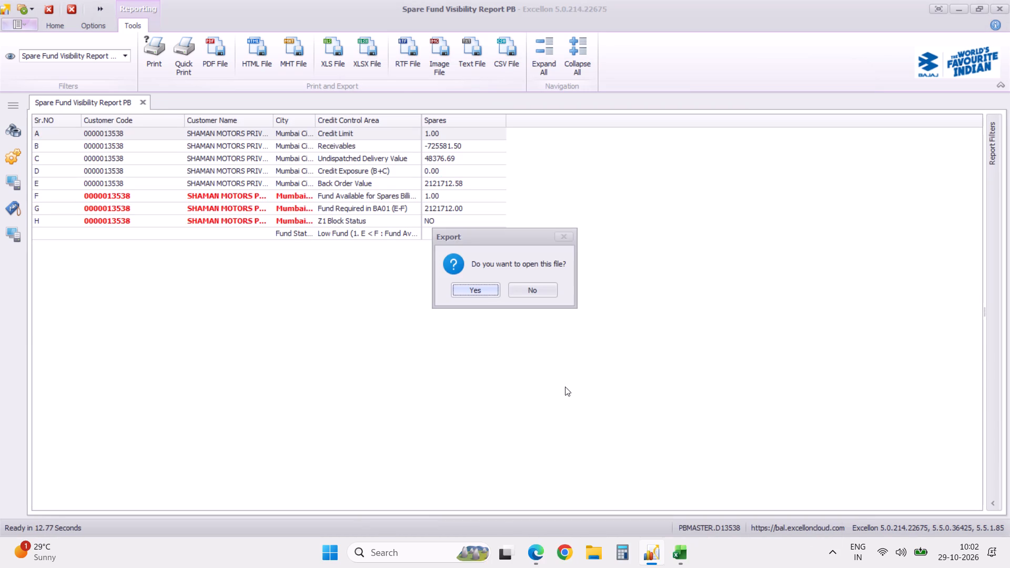
pyautogui.click(481, 290)
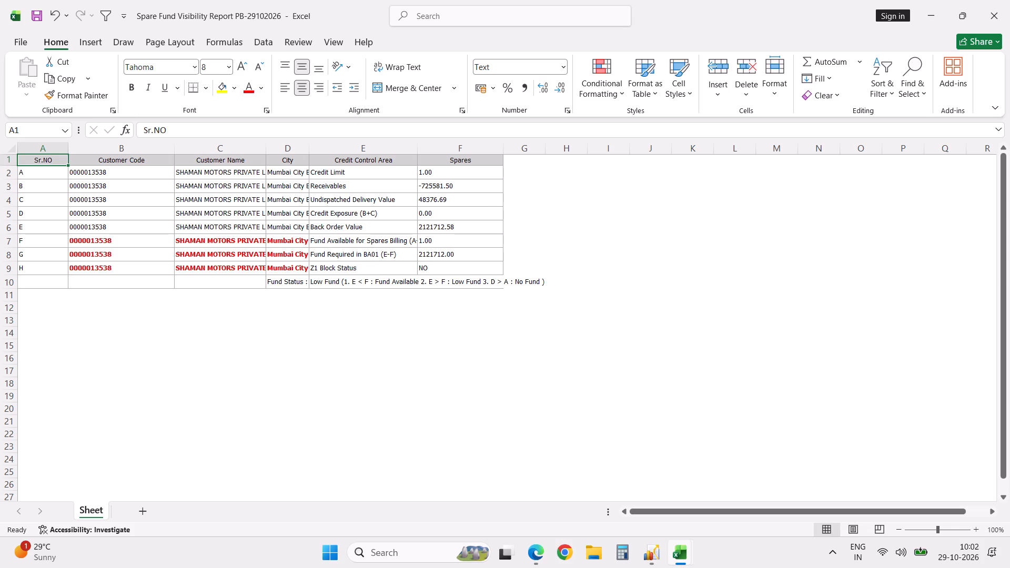
# Convert the Spares values in F2:F8 from text to numbers and format them with comma separators and no decimals.
pyautogui.click(457, 174)
pyautogui.keyDown('shift'); pyautogui.click(466, 255); pyautogui.keyUp('shift')
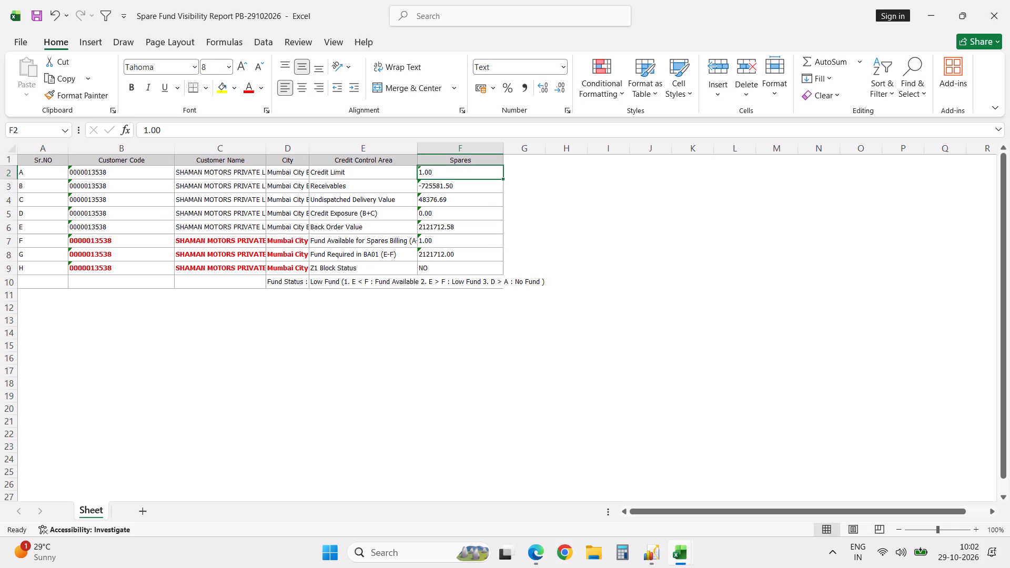
pyautogui.click(402, 177)
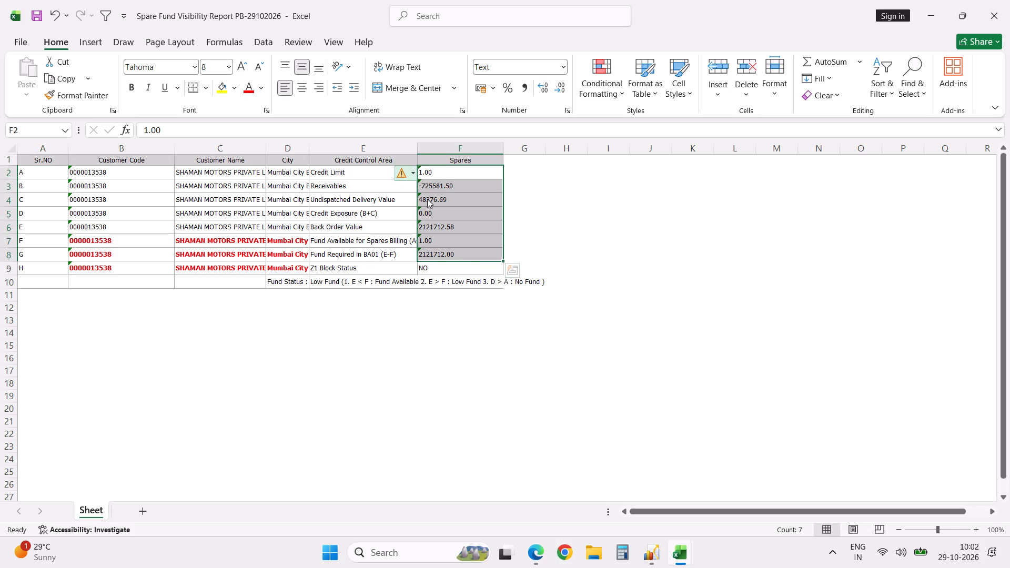
pyautogui.click(432, 206)
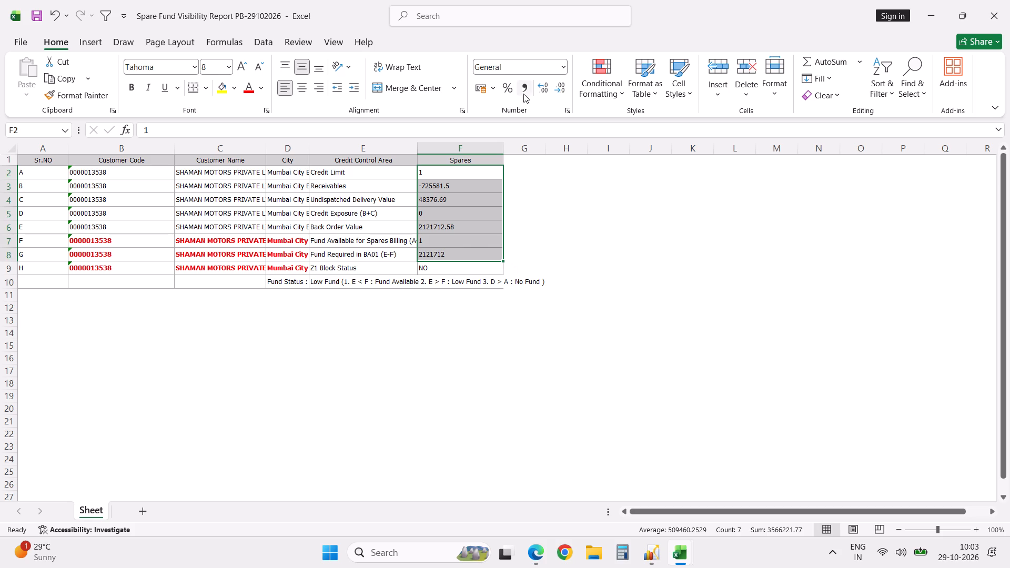
pyautogui.click(523, 89)
pyautogui.tripleClick(562, 88)
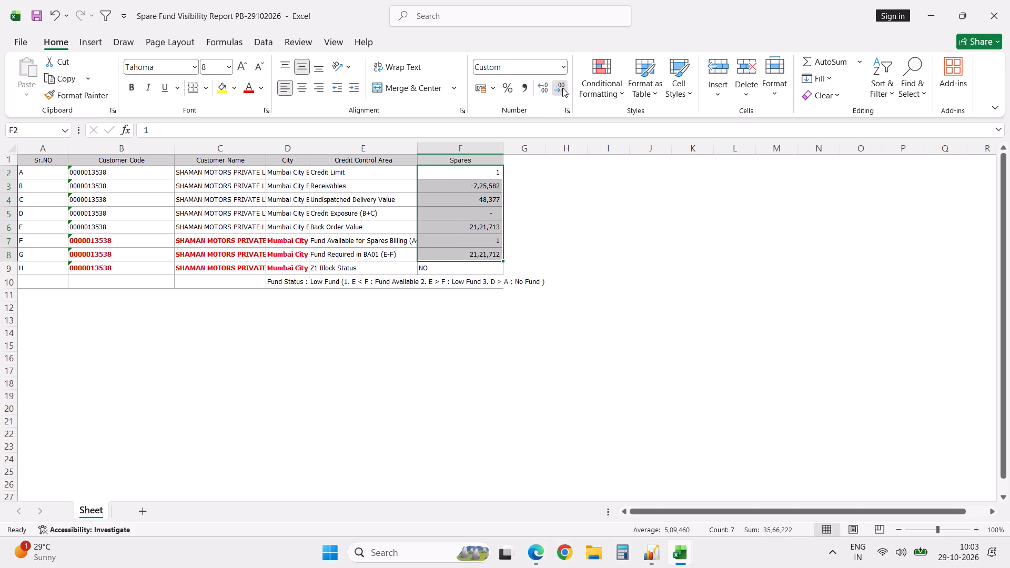
pyautogui.click(580, 253)
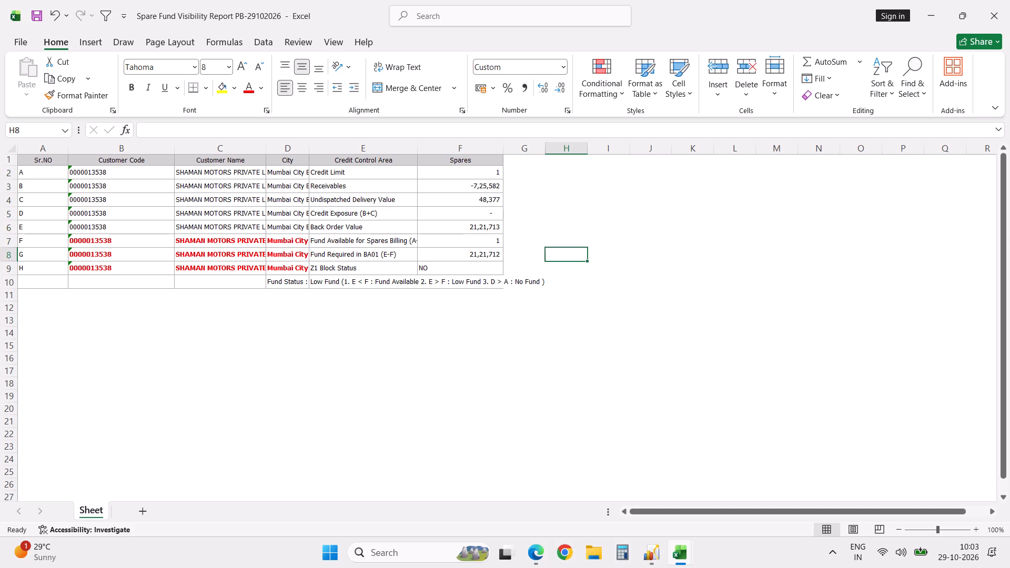
# Autofit the City column and save the Spare Fund Visibility report.
pyautogui.doubleClick(308, 149)
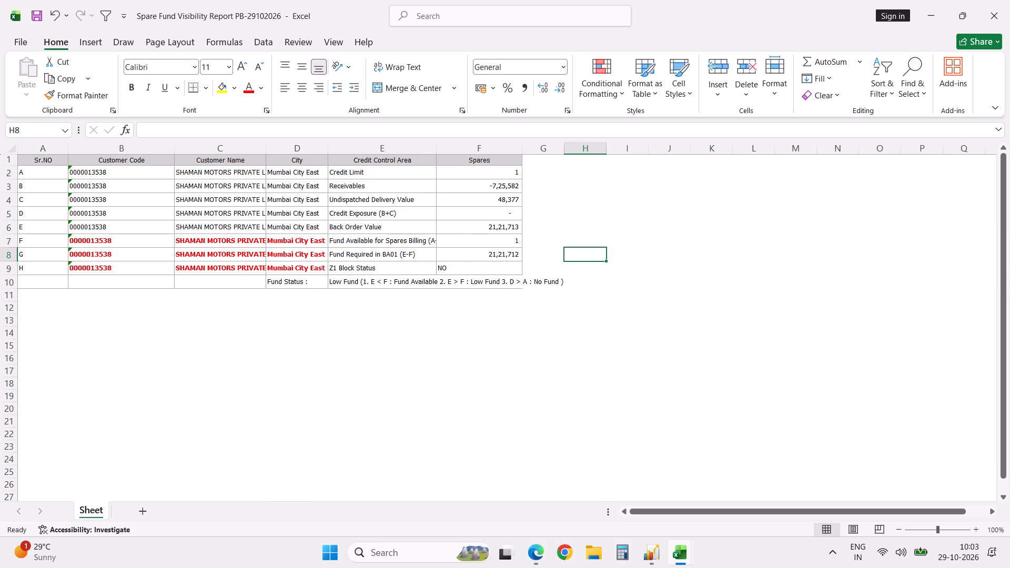
pyautogui.hotkey('ctrl', 's')
# Copy the report's Receivables value into the tracker's 29-Oct Funds Available cell and remove its minus sign.
pyautogui.hotkey('alt', 'Tab')
pyautogui.hotkey('alt', 'Tab')
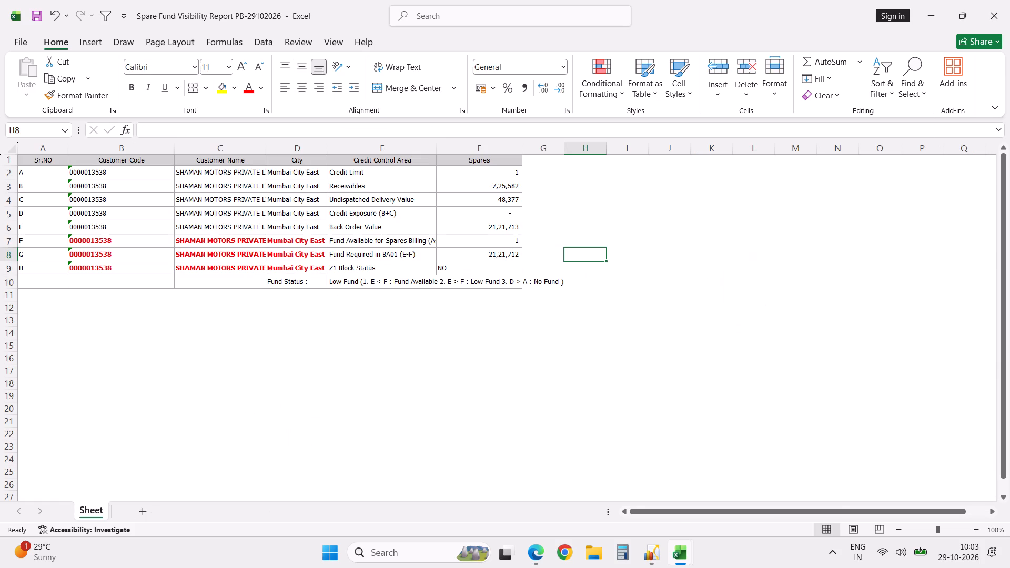
pyautogui.click(507, 185)
pyautogui.hotkey('ctrl', 'c')
pyautogui.hotkey('alt', 'Tab')
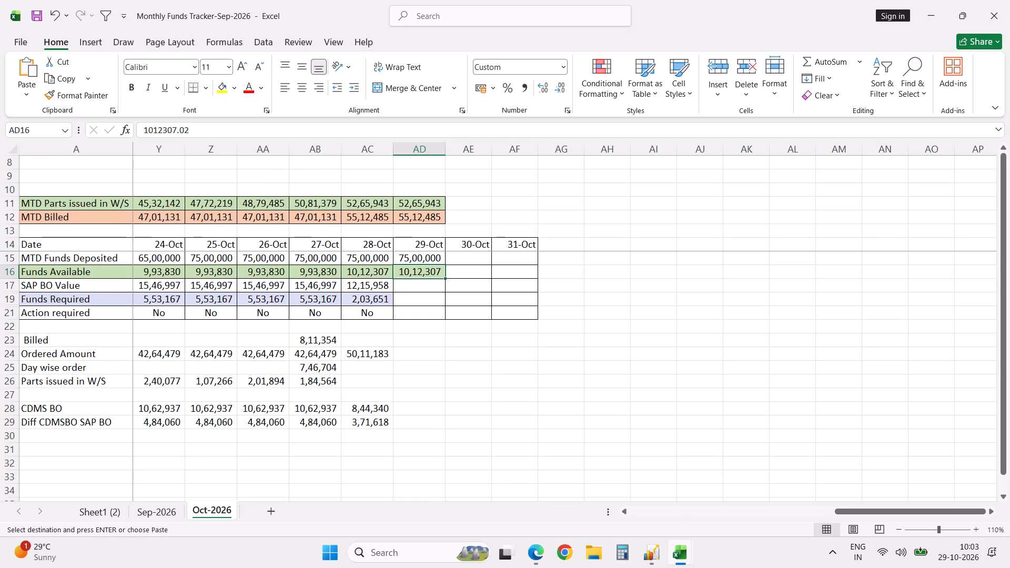
pyautogui.rightClick(421, 272)
pyautogui.click(471, 252)
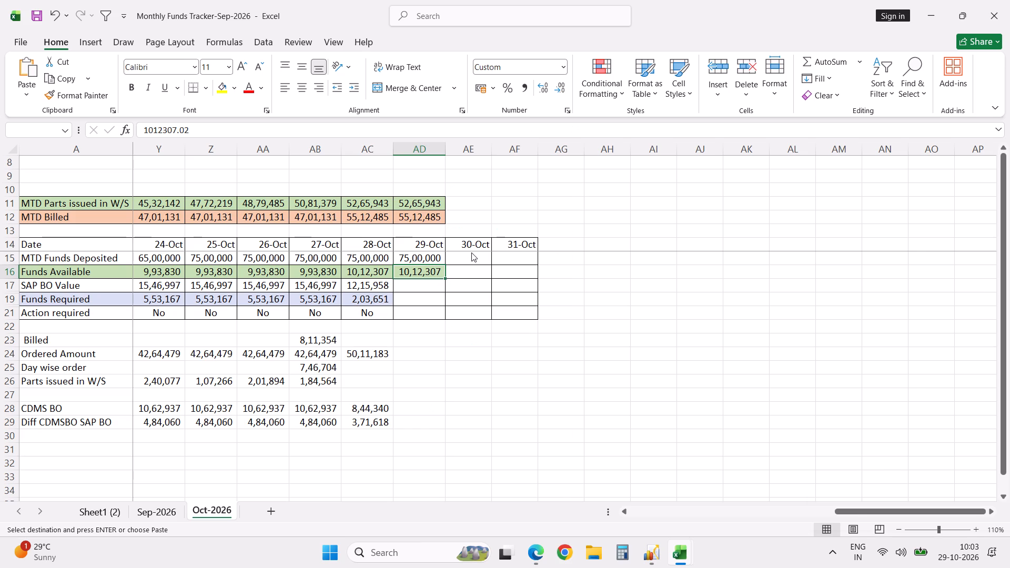
pyautogui.click(148, 128)
pyautogui.press('BackSpace')
pyautogui.press('Tab')
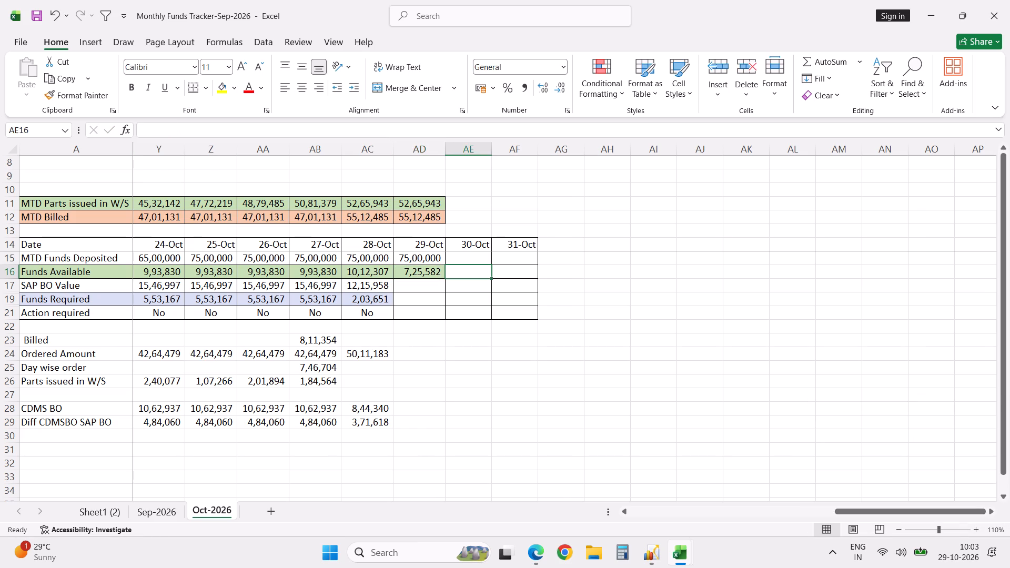
# Copy the report's Back Order Value into the tracker's 29-Oct SAP BO Value cell as a value, with comma separators and no decimals.
pyautogui.click(407, 287)
pyautogui.hotkey('alt', 'Tab')
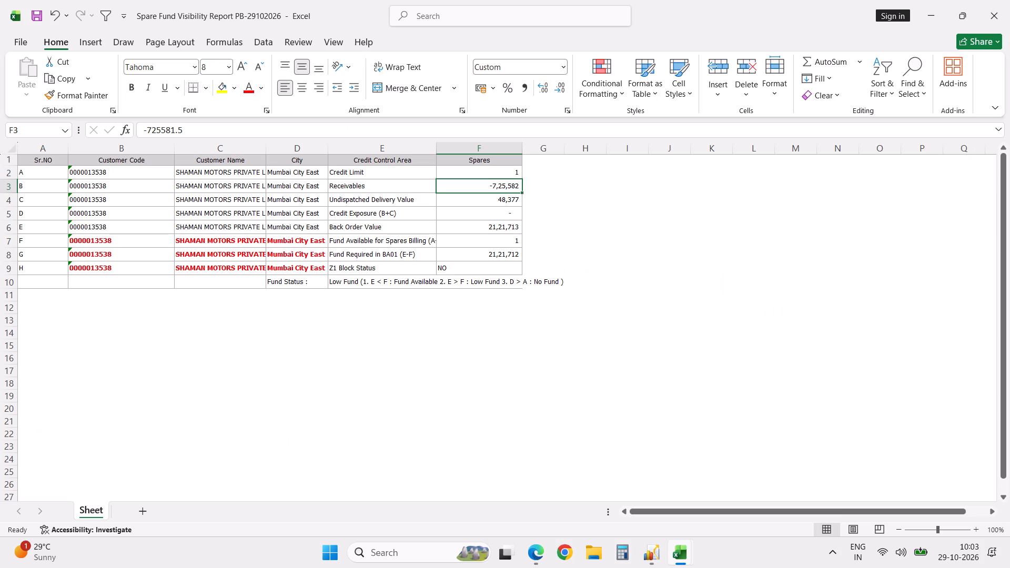
pyautogui.click(504, 229)
pyautogui.hotkey('ctrl', 'c')
pyautogui.hotkey('alt', 'Tab')
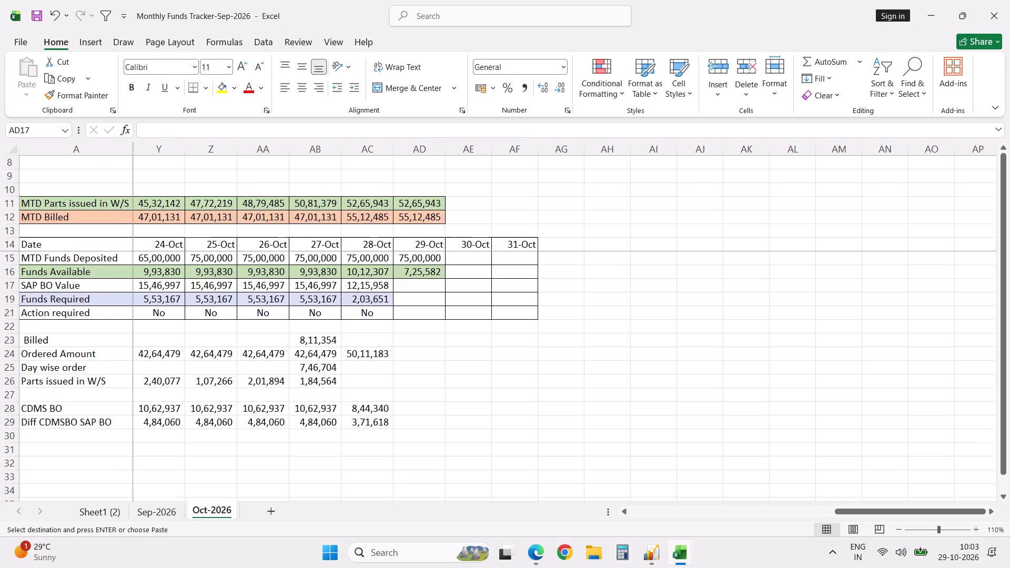
pyautogui.rightClick(426, 286)
pyautogui.click(482, 250)
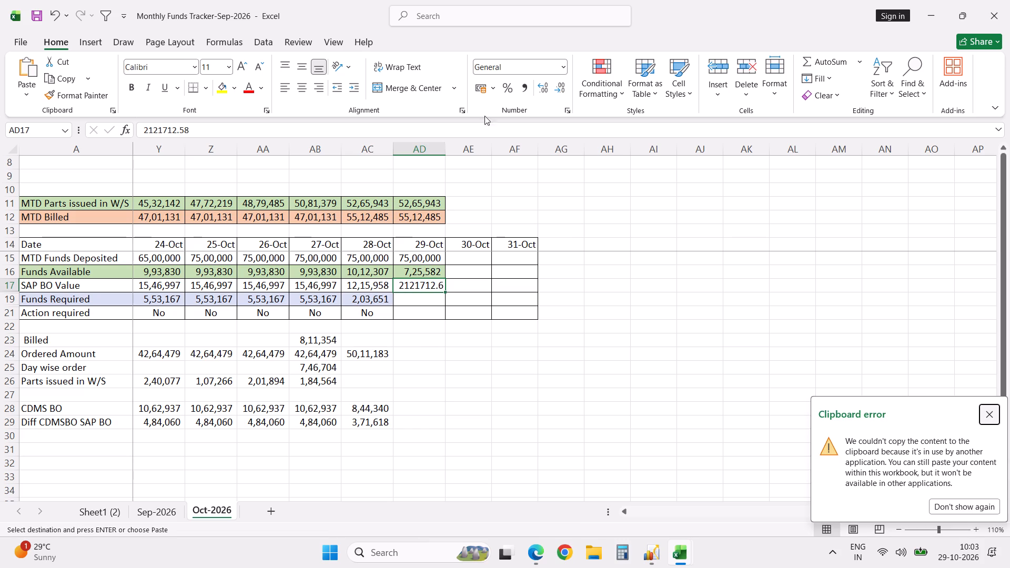
pyautogui.click(519, 92)
pyautogui.doubleClick(559, 88)
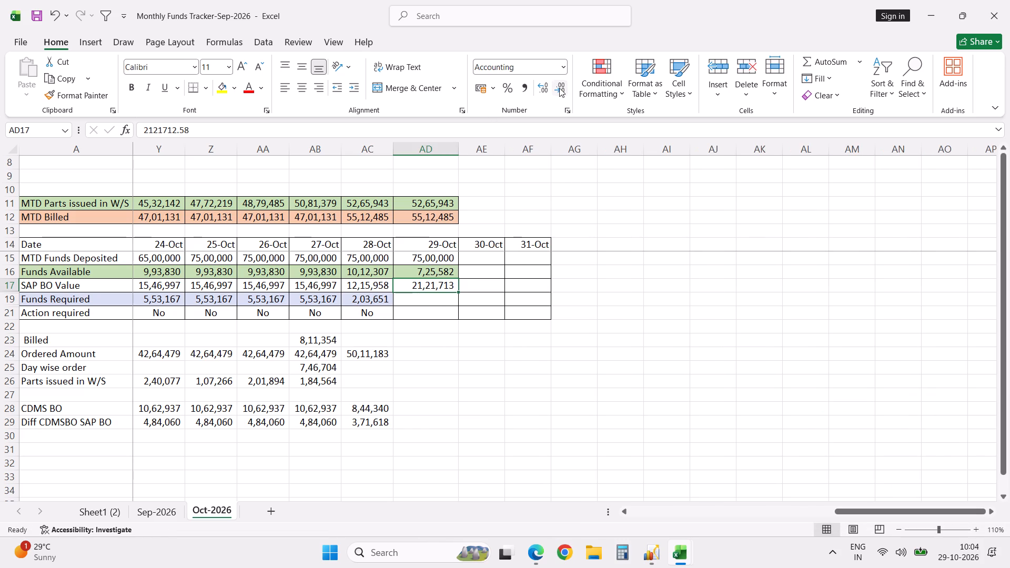
# Fill the Funds Required formula from the 28-Oct column into the 29-Oct cell.
pyautogui.click(438, 301)
pyautogui.hotkey('ctrl', 'r')
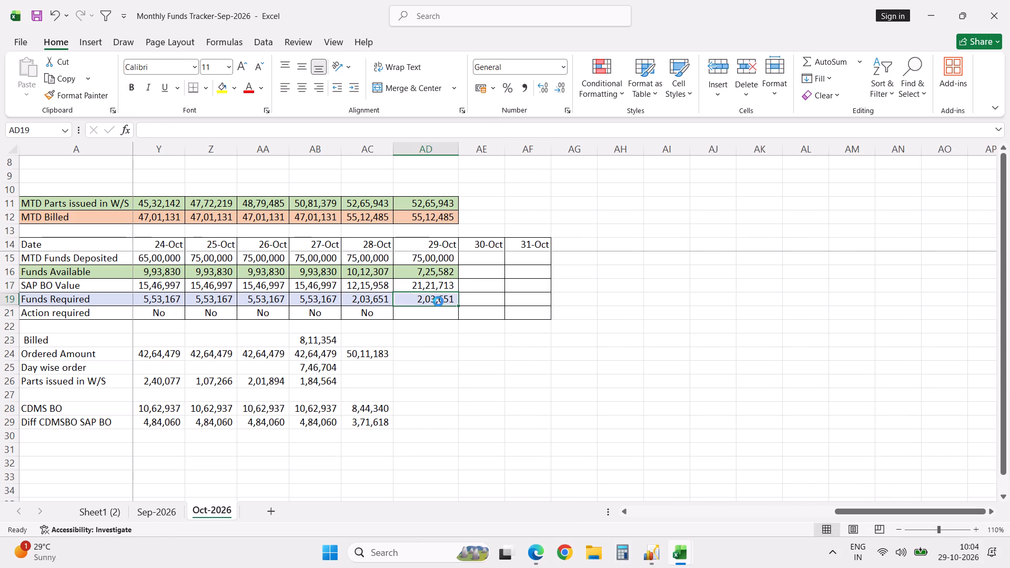
# Enter Yes as the 29-Oct Action required entry and save the tracker.
pyautogui.click(432, 316)
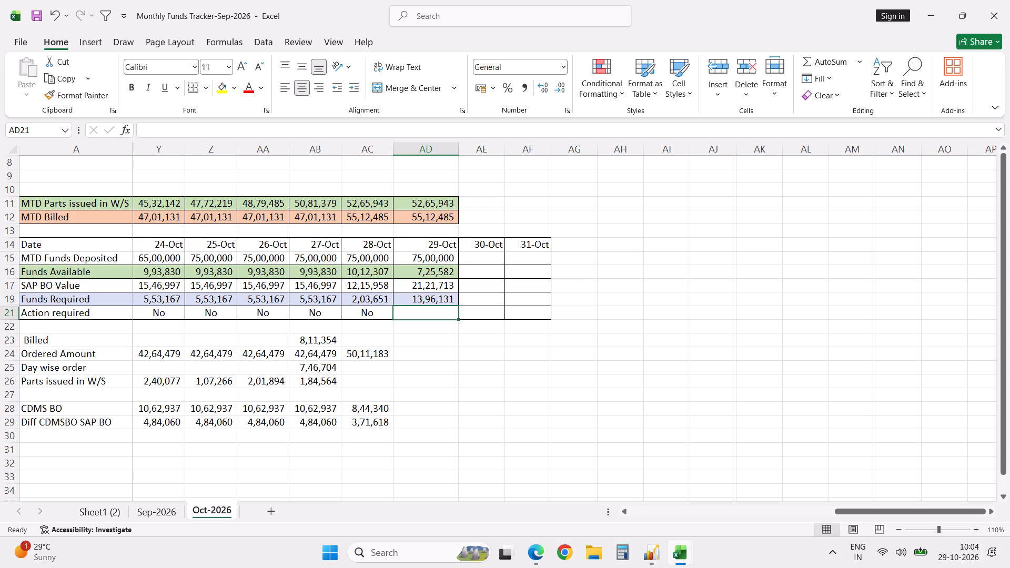
pyautogui.write('yes')
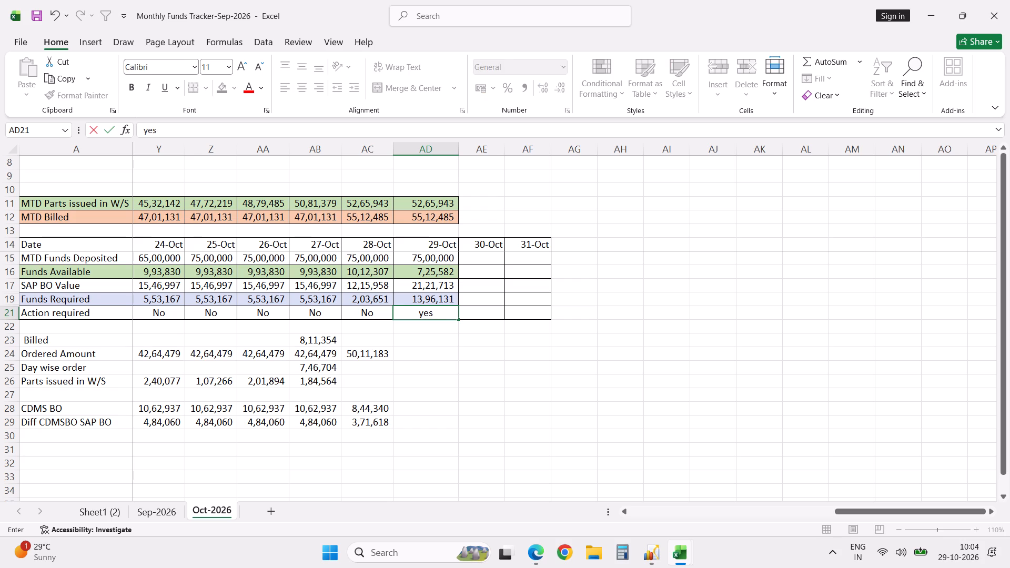
pyautogui.press('Tab')
pyautogui.hotkey('shift', 'Tab')
pyautogui.write('Yes')
pyautogui.press('Return')
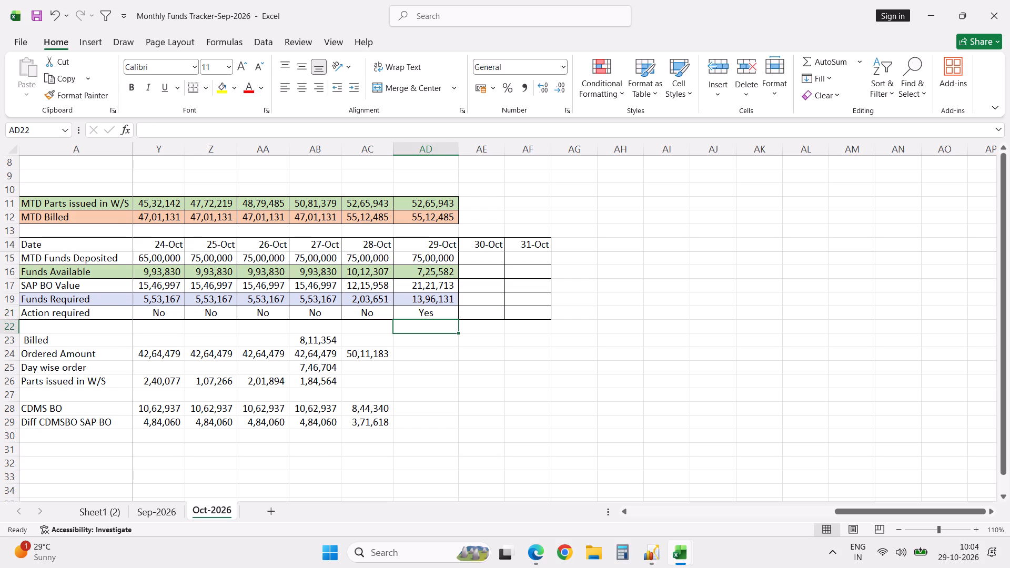
pyautogui.hotkey('ctrl', 's')
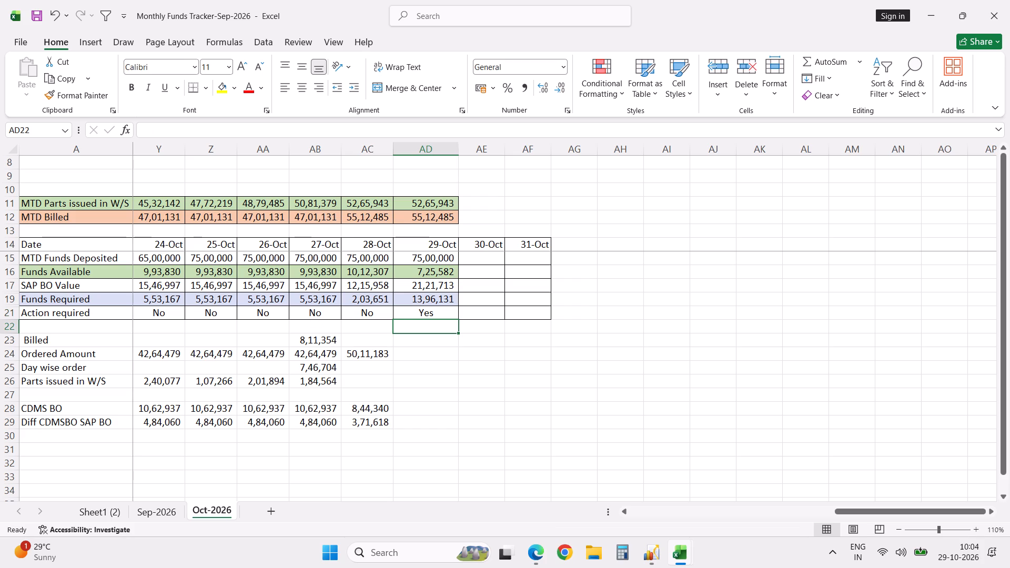
# Autofit the 29-Oct column AD and save the tracker again.
pyautogui.doubleClick(458, 147)
pyautogui.click(669, 363)
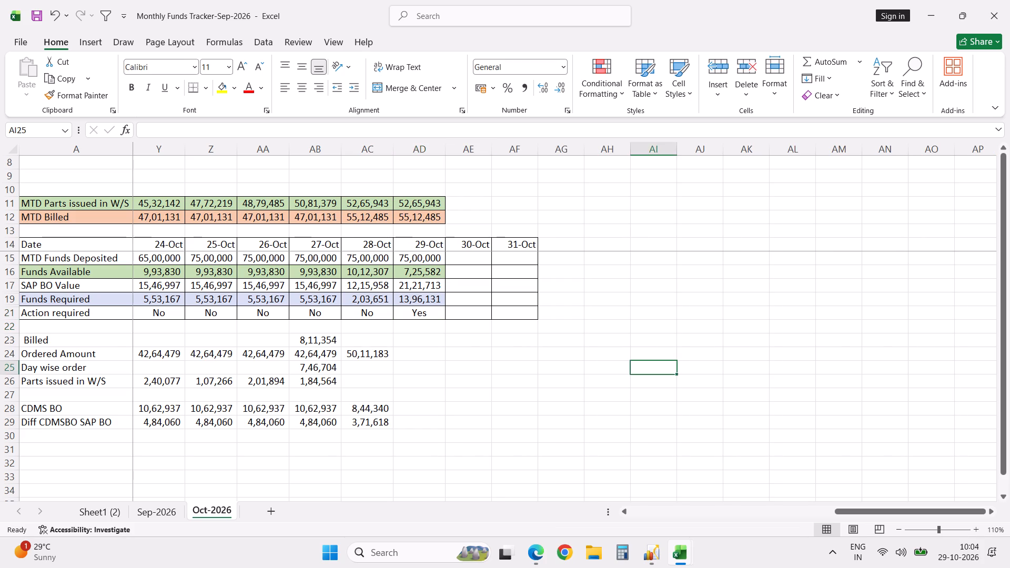
pyautogui.hotkey('ctrl', 's')
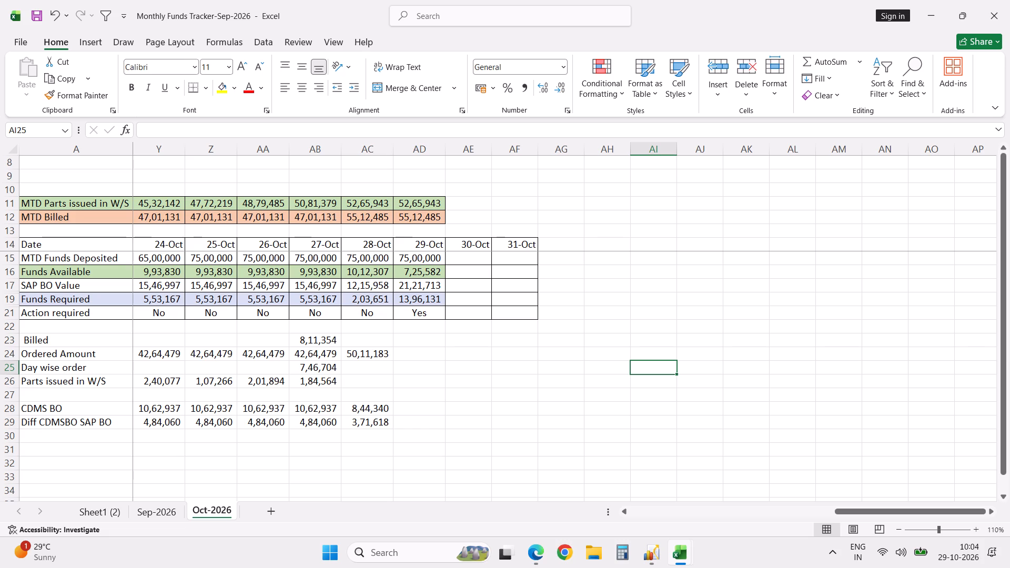
pyautogui.click(379, 383)
# Switch to Excellon, close the Spare Fund Visibility Report PB and clear the "fund" keyword search.
pyautogui.click(644, 557)
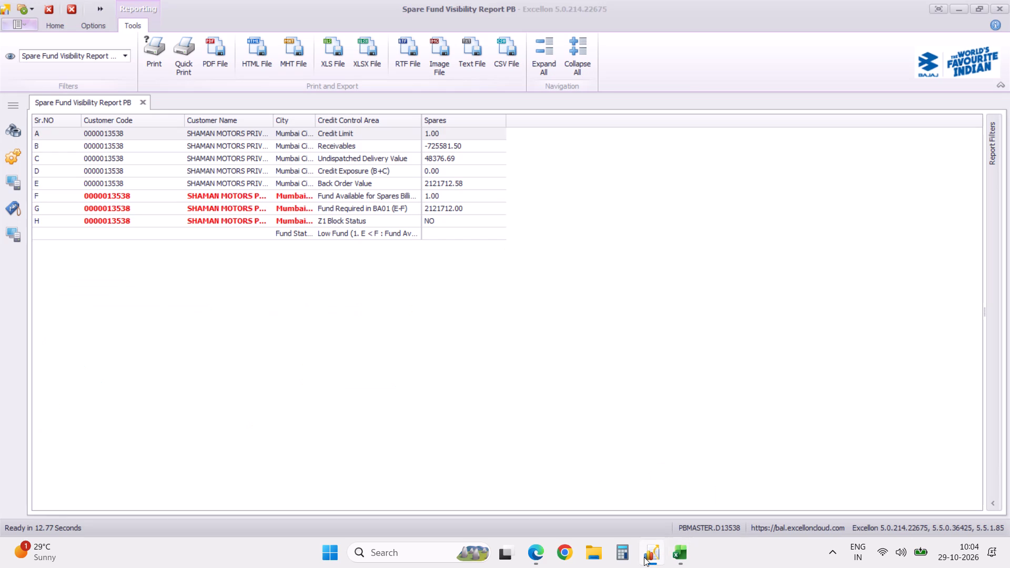
pyautogui.click(144, 105)
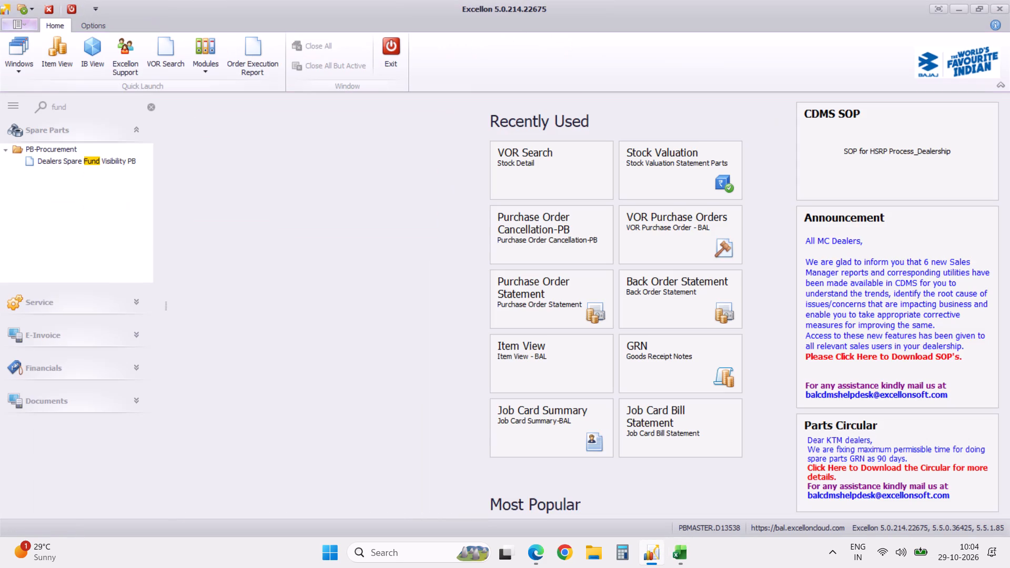
pyautogui.click(151, 107)
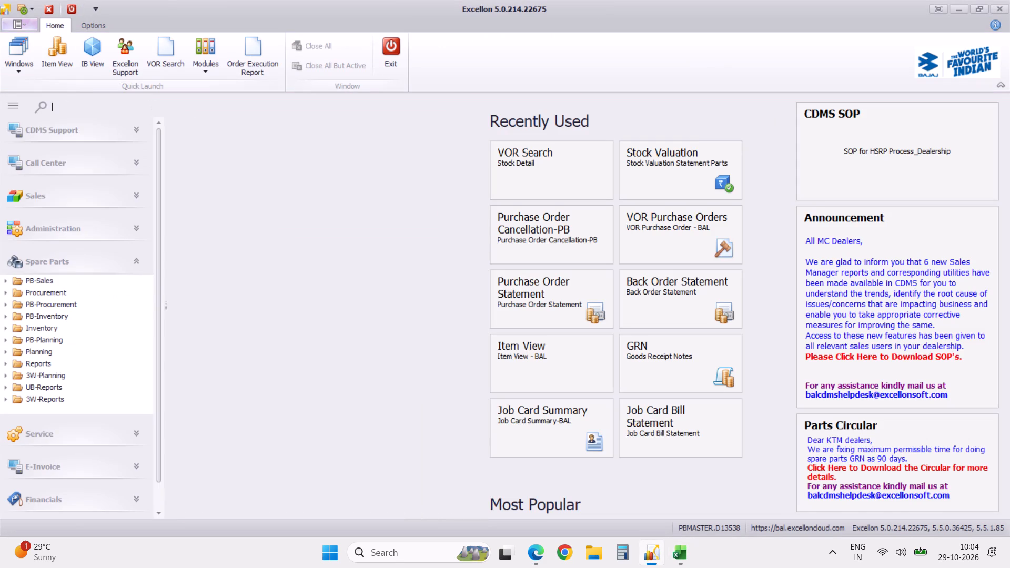
# Open the Spare Issue Statement from the Service module's WorkShop reports and generate it for Month To Date.
pyautogui.click(137, 264)
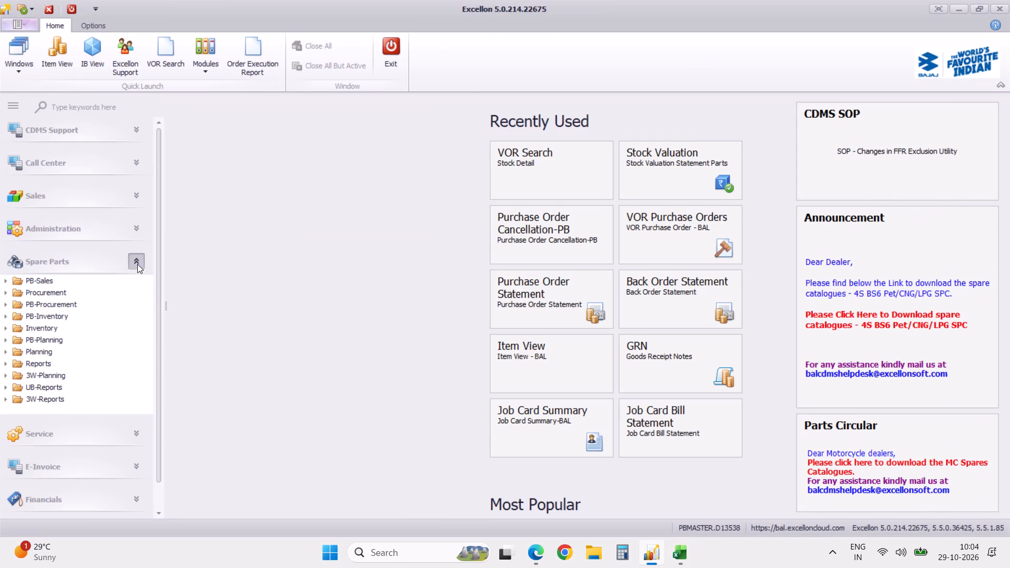
pyautogui.click(136, 293)
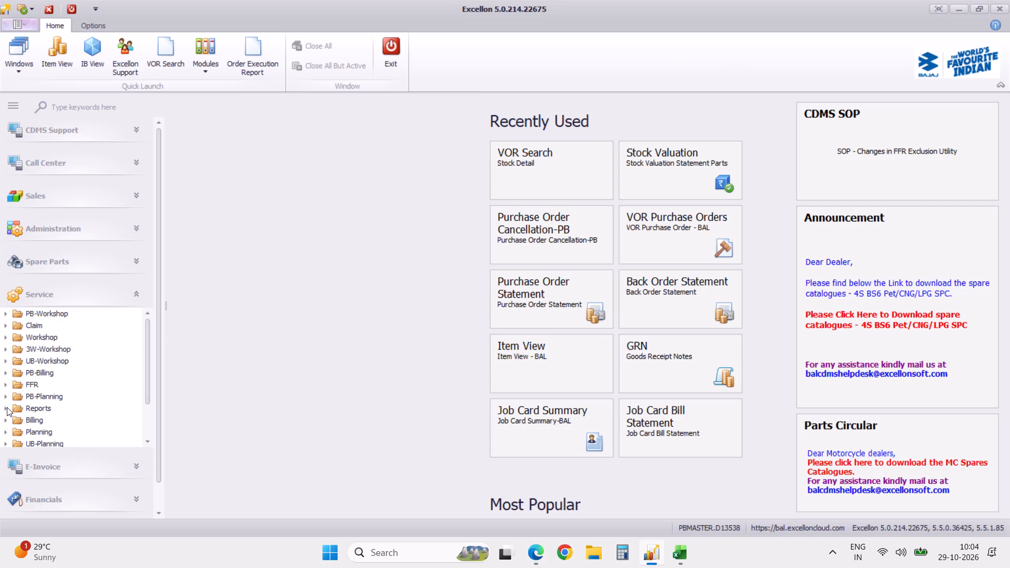
pyautogui.click(6, 407)
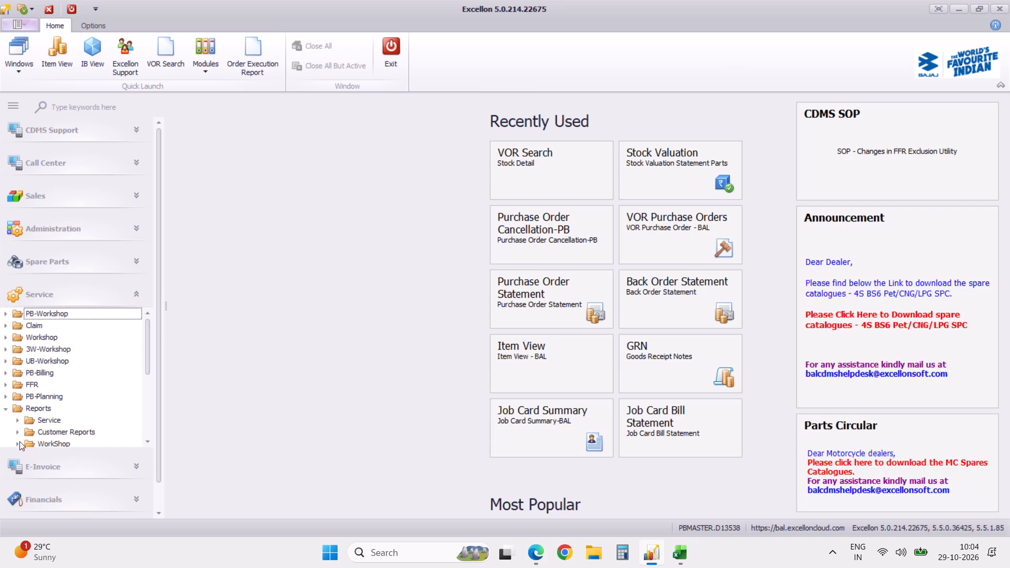
pyautogui.click(18, 444)
pyautogui.tripleClick(146, 444)
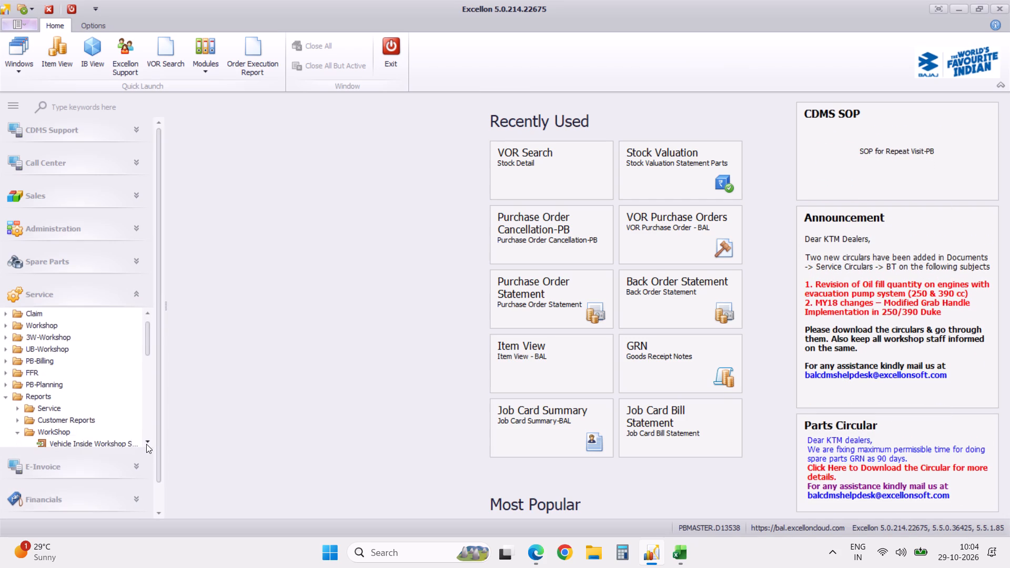
pyautogui.tripleClick(146, 444)
pyautogui.click(146, 444)
pyautogui.tripleClick(146, 444)
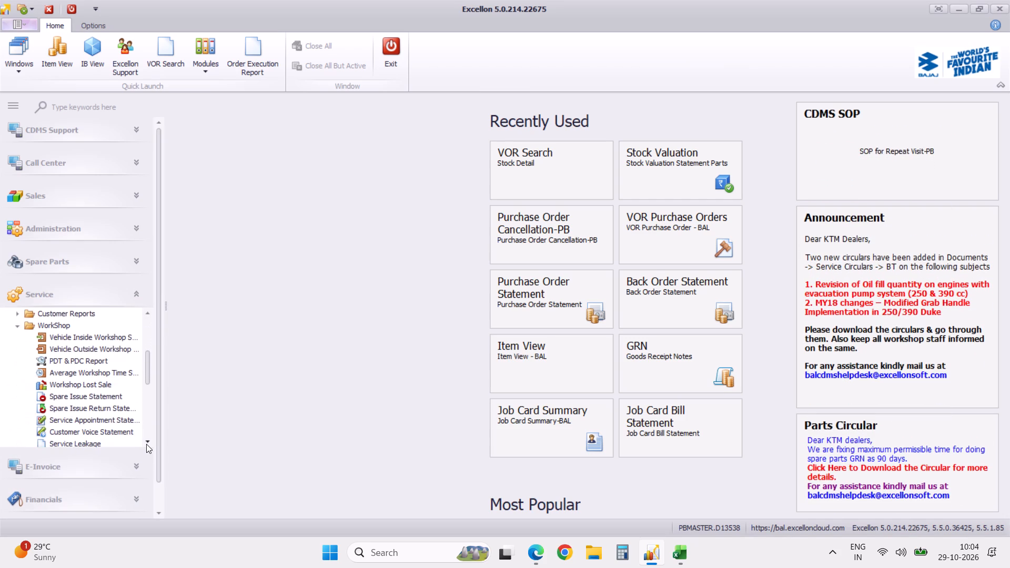
pyautogui.click(117, 395)
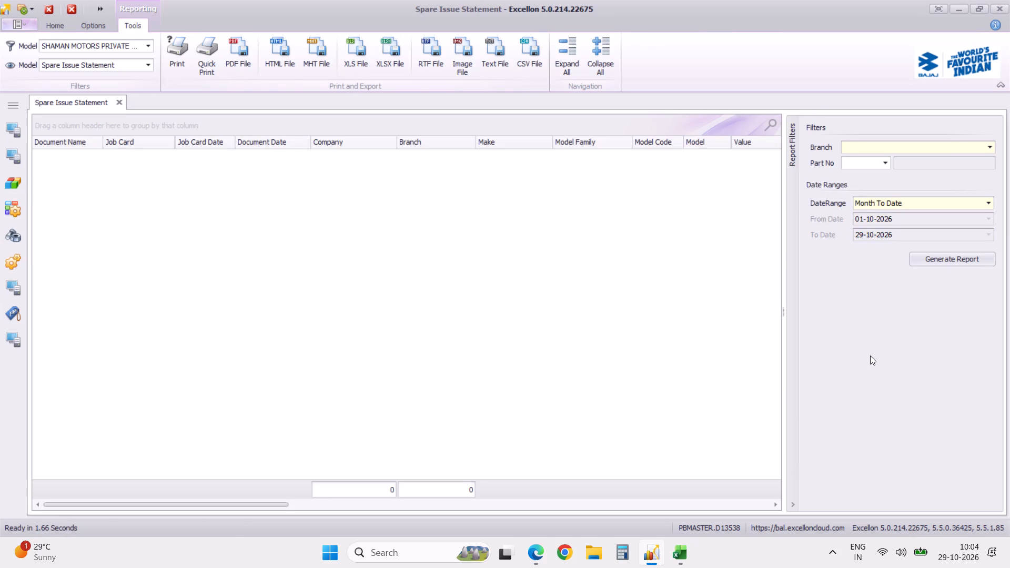
pyautogui.click(948, 256)
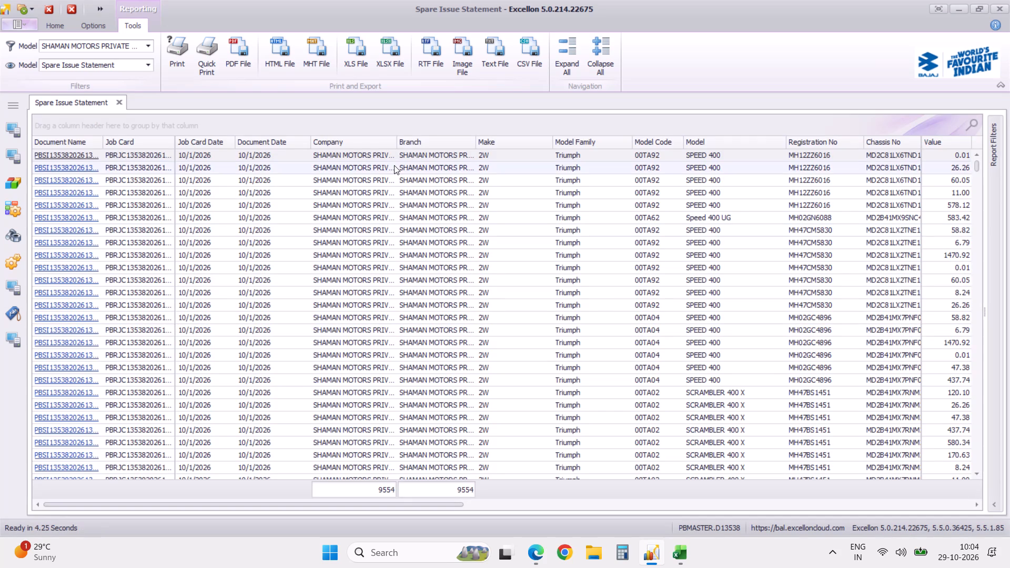
# Start exporting the Spare Issue Statement as an XLSX file.
pyautogui.click(395, 50)
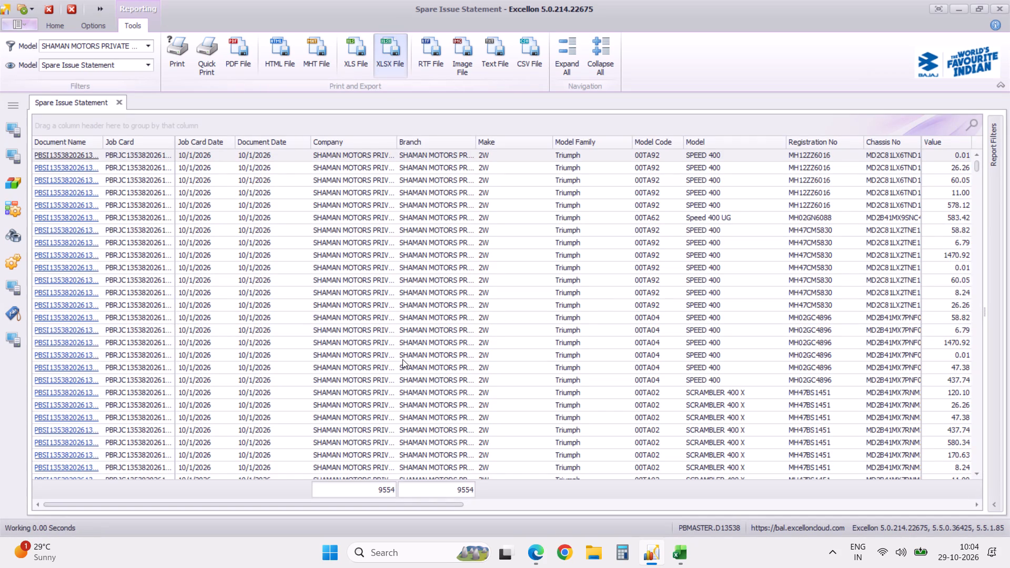
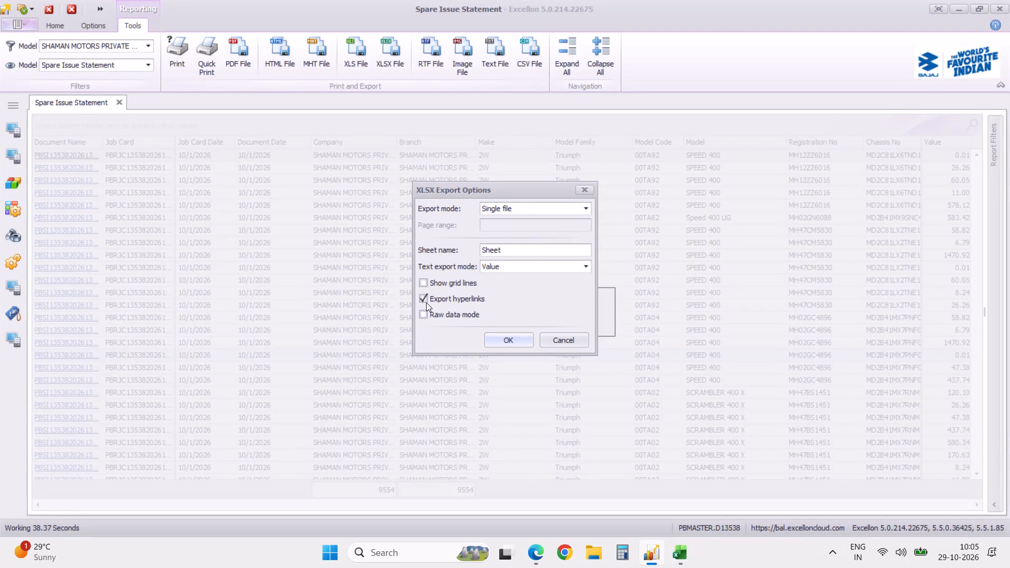
# Finish the XLSX export, saving it as Spare Issue Statement-29102026 in the Funds Statement folder, and open the exported file.
pyautogui.click(425, 301)
pyautogui.click(494, 337)
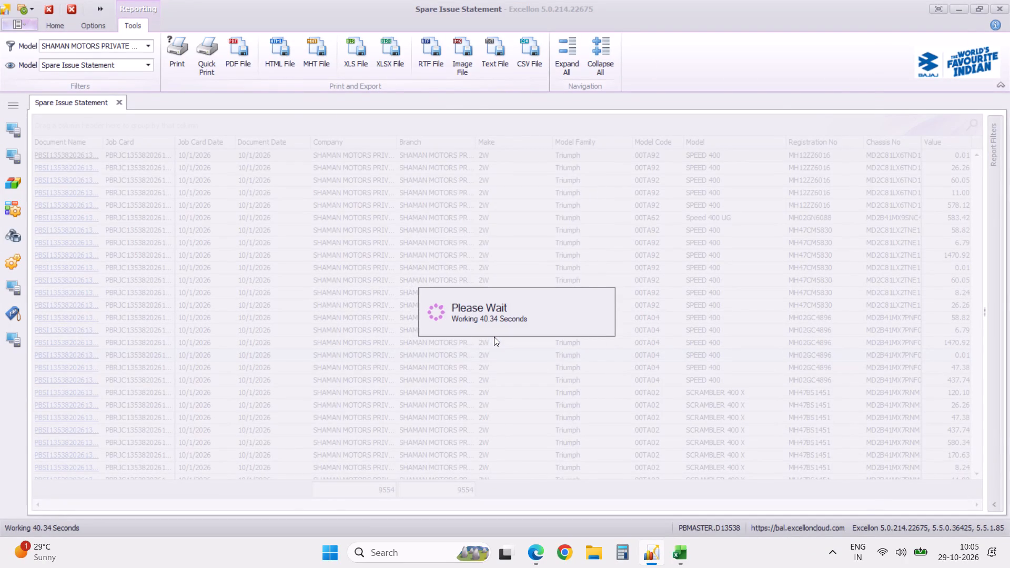
pyautogui.click(559, 379)
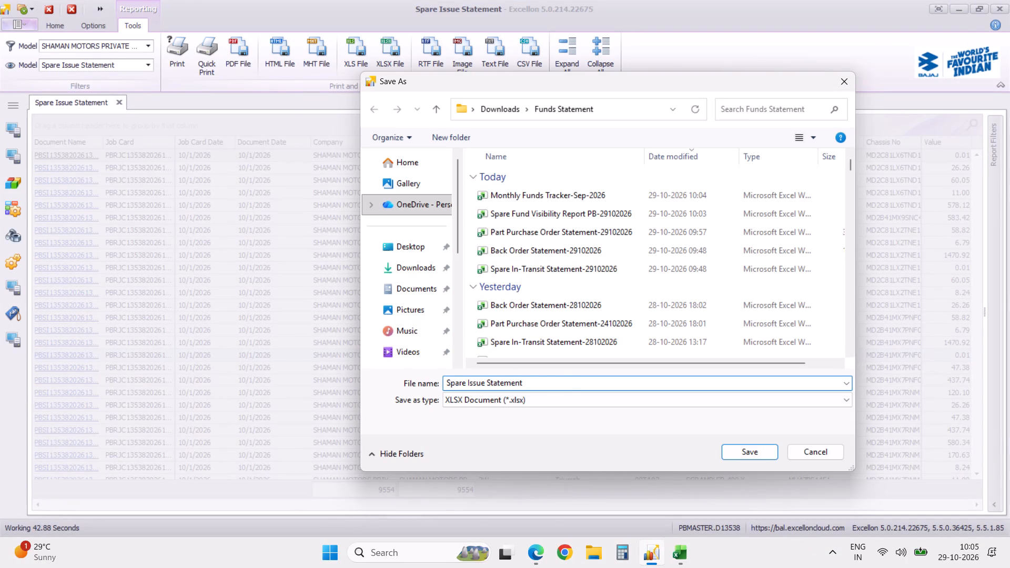
pyautogui.press('-')
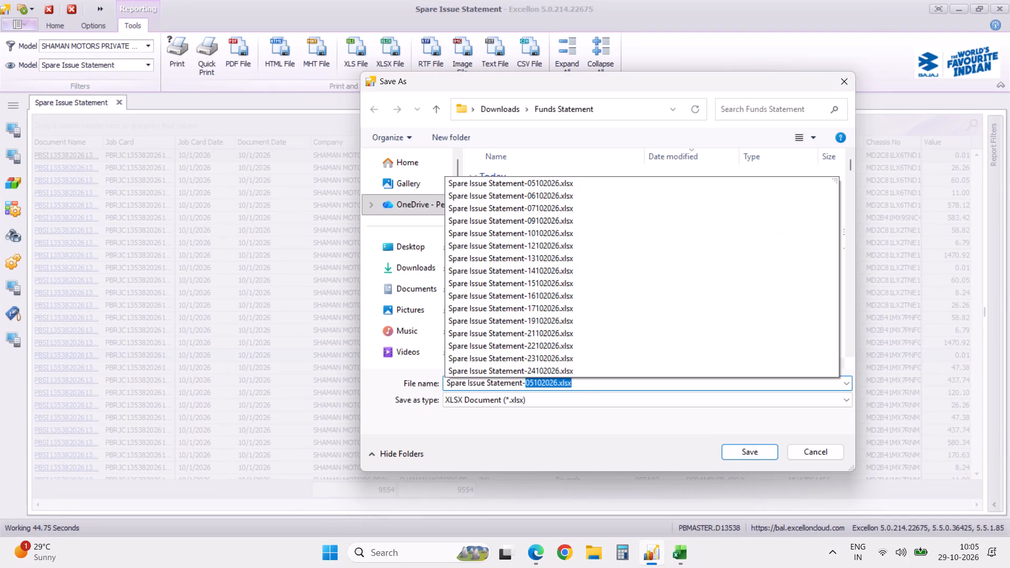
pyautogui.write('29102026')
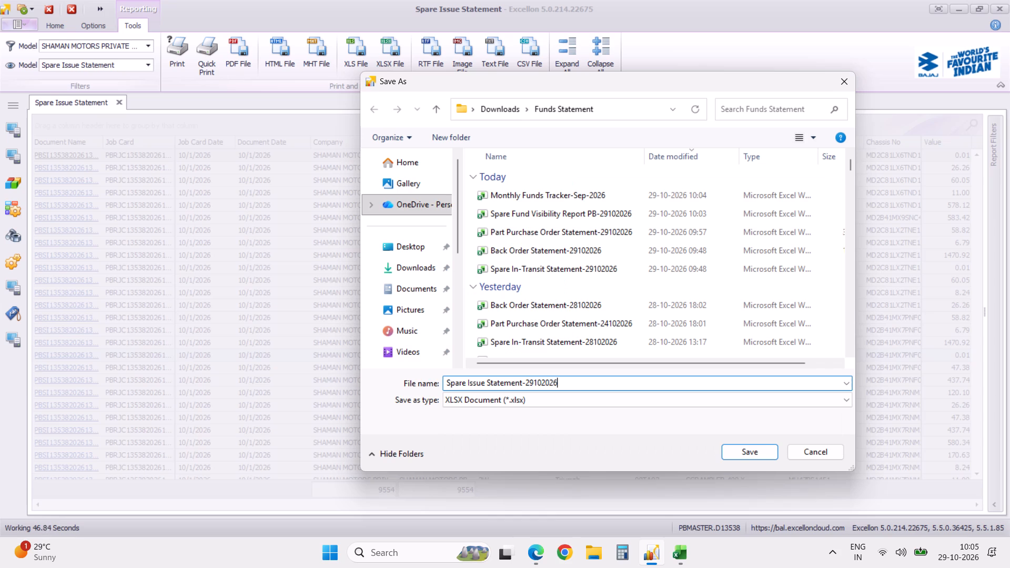
pyautogui.click(741, 454)
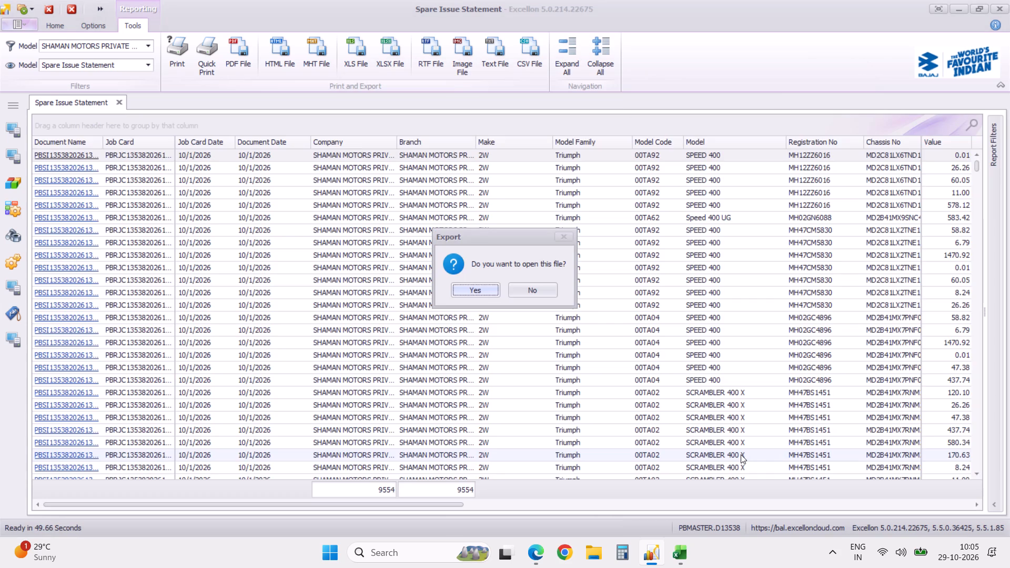
pyautogui.click(467, 295)
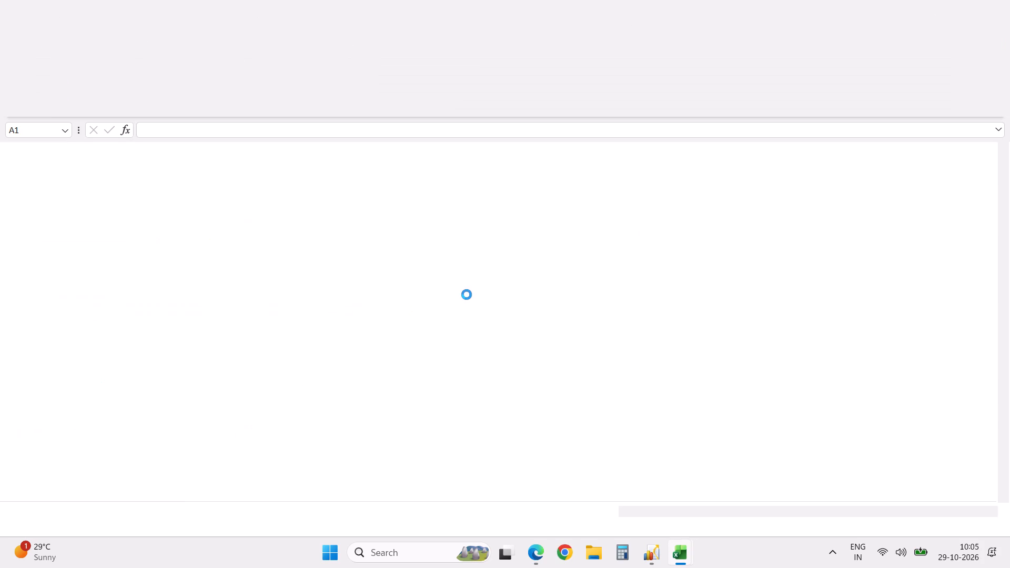
# Delete the totals row 9556 below the data in the exported Spare Issue Statement and return to its header row.
pyautogui.hotkey('ctrl', 'Down')
pyautogui.press('Down')
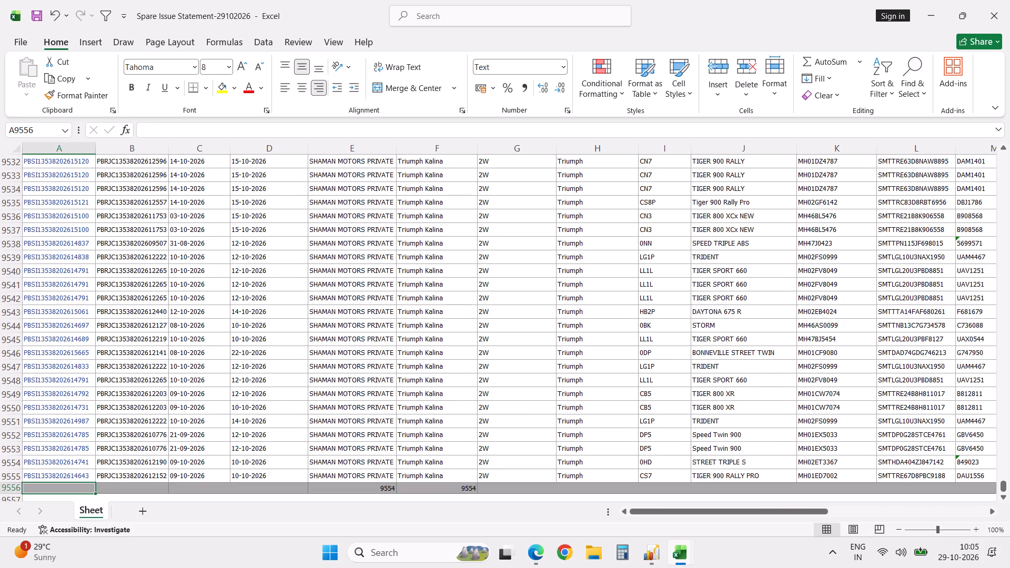
pyautogui.hotkey('shift', 'space')
pyautogui.hotkey('ctrl', '-')
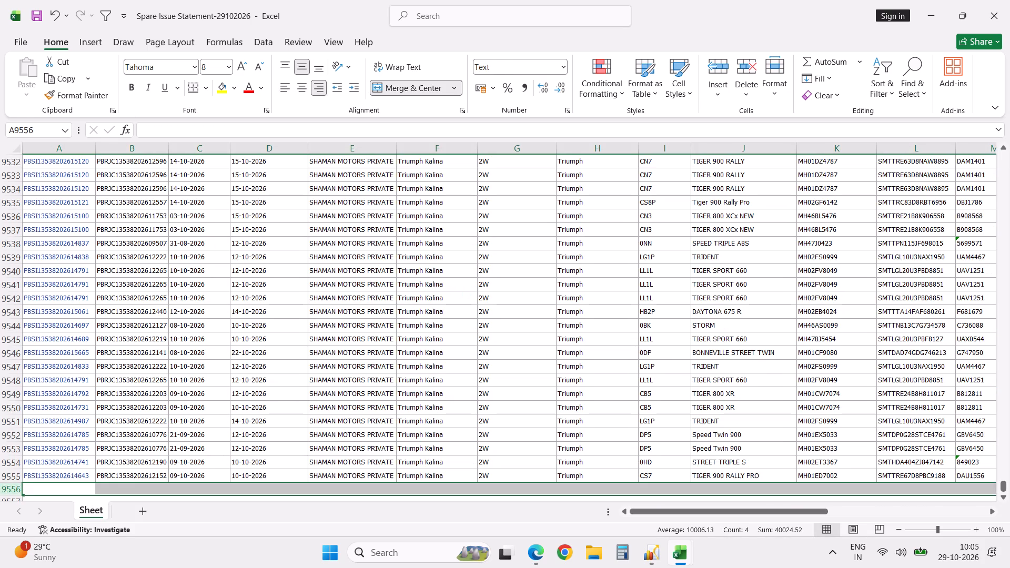
pyautogui.hotkey('ctrl', 'Up')
pyautogui.hotkey('ctrl', 'Up')
pyautogui.press('Down')
pyautogui.press('Up')
pyautogui.hotkey('alt', 'Tab')
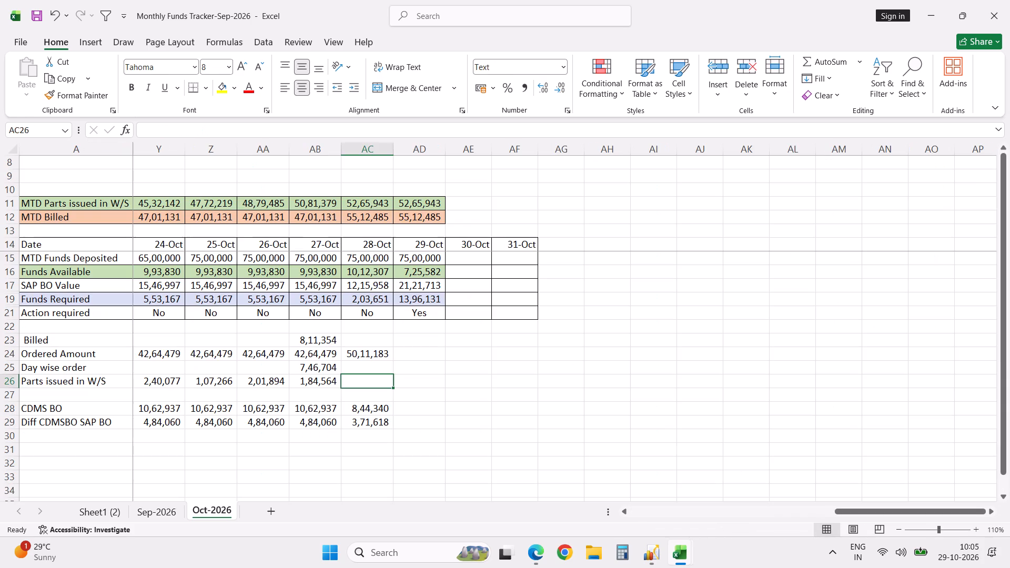
pyautogui.hotkey('alt', 'Tab')
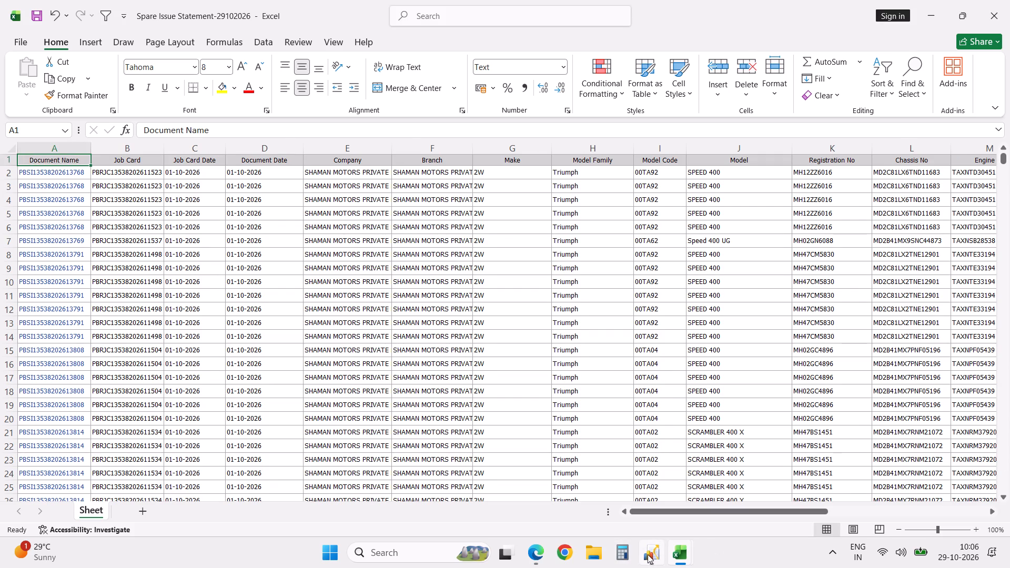
# Switch to Excellon and regenerate the Spare Issue Statement with the date range Year To Date.
pyautogui.click(648, 554)
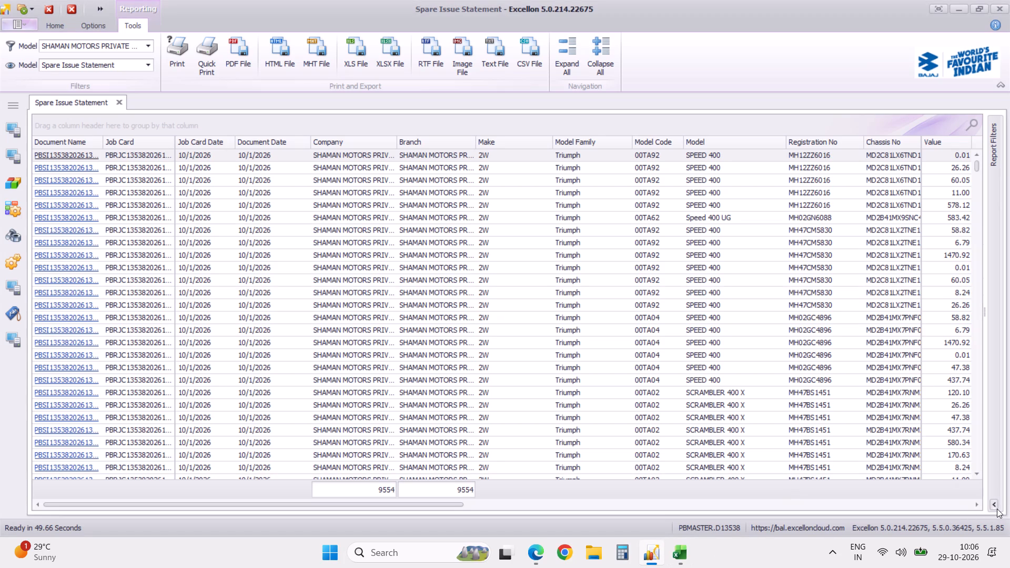
pyautogui.click(997, 509)
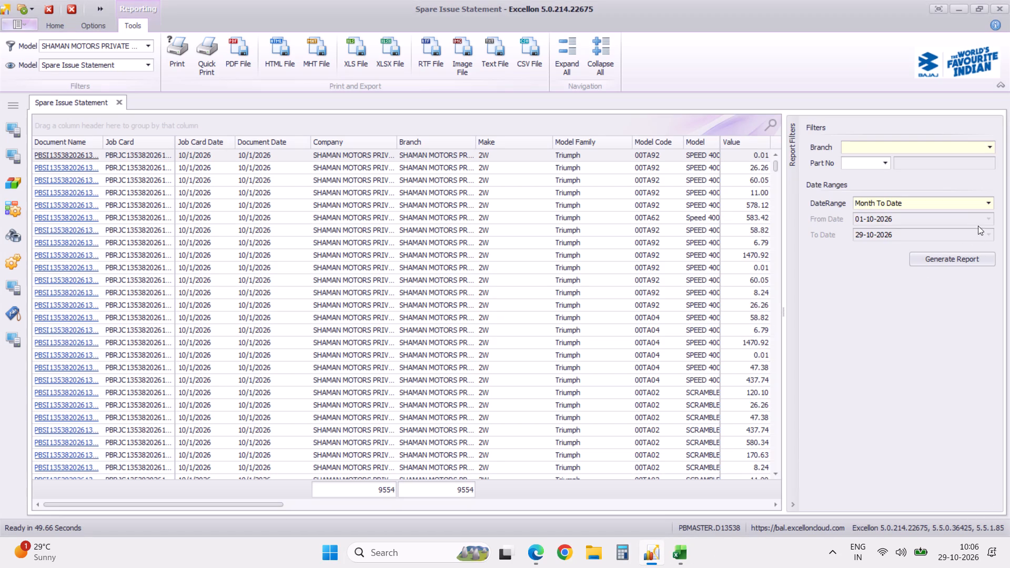
pyautogui.click(988, 204)
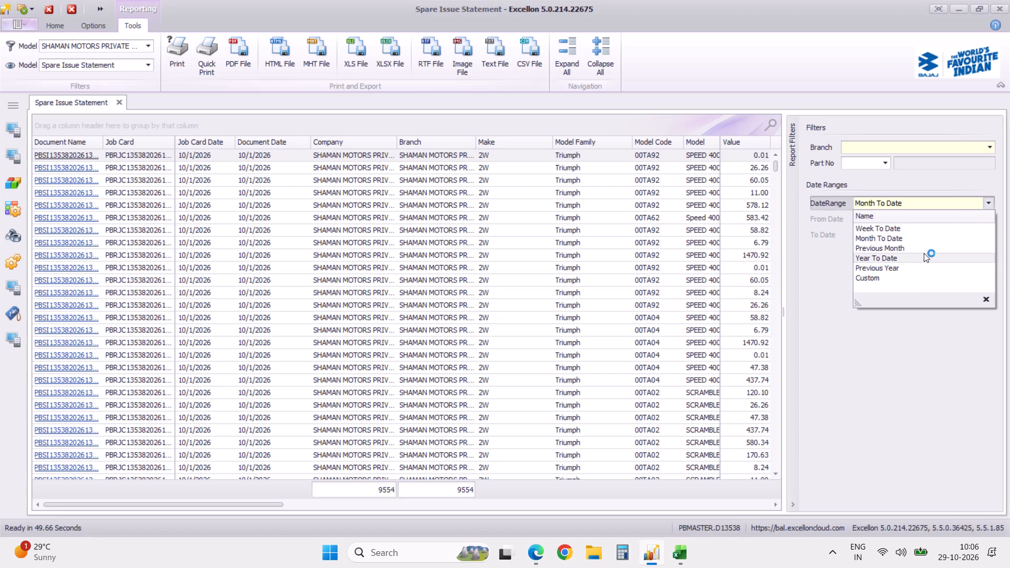
pyautogui.click(922, 257)
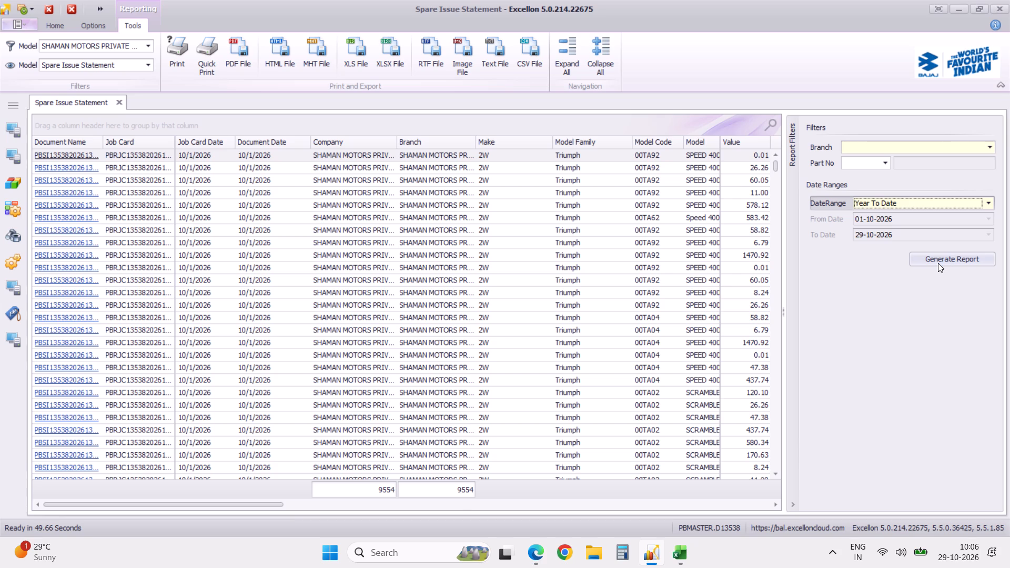
pyautogui.click(938, 263)
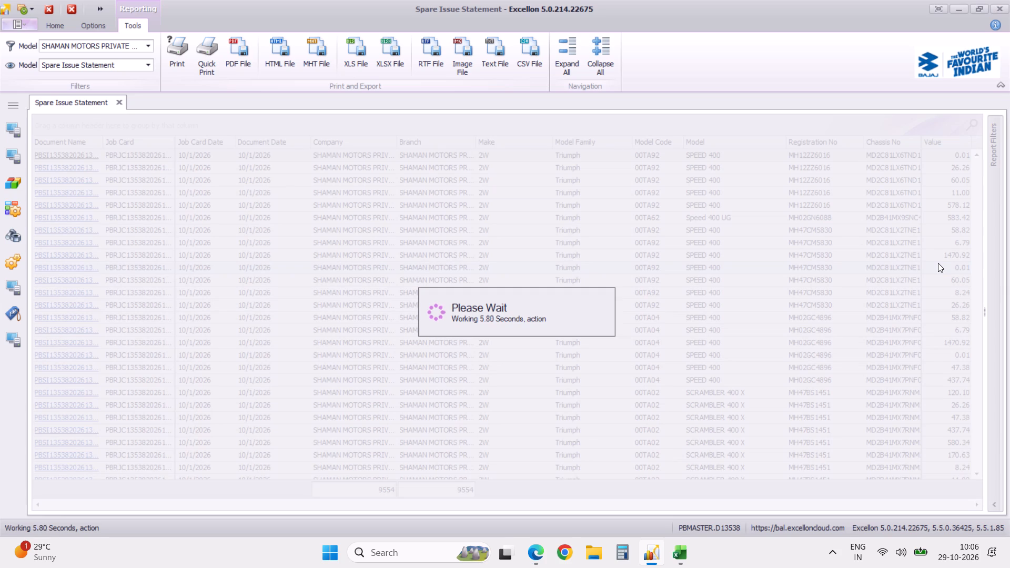
# In the exported Spare Issue Statement workbook, add filters to the header row and filter Document Date to 28 October 2026.
pyautogui.hotkey('alt', 'Tab')
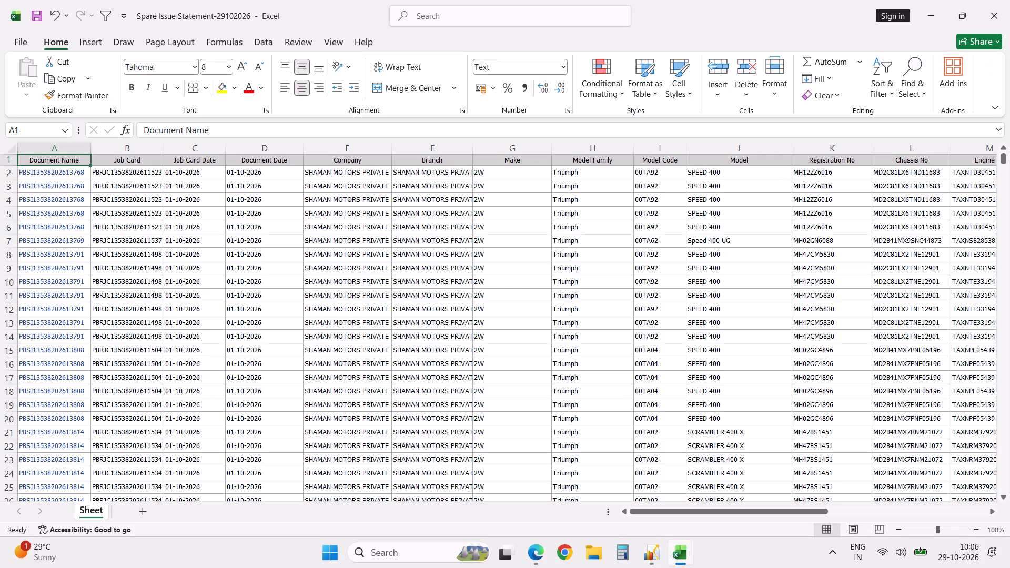
pyautogui.write('dff')
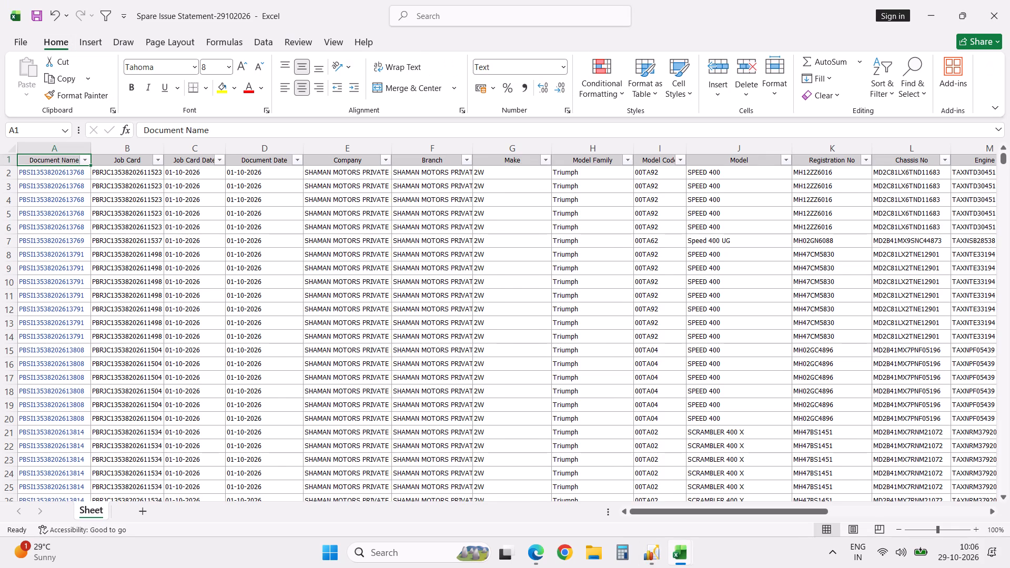
pyautogui.hotkey('ctrl', 'Right')
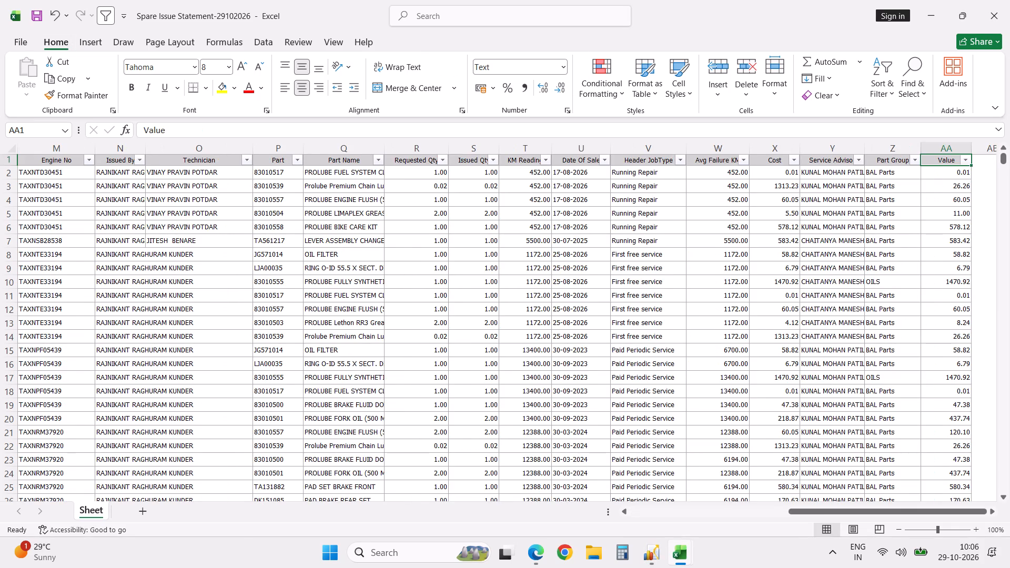
pyautogui.hotkey('ctrl', 'Left')
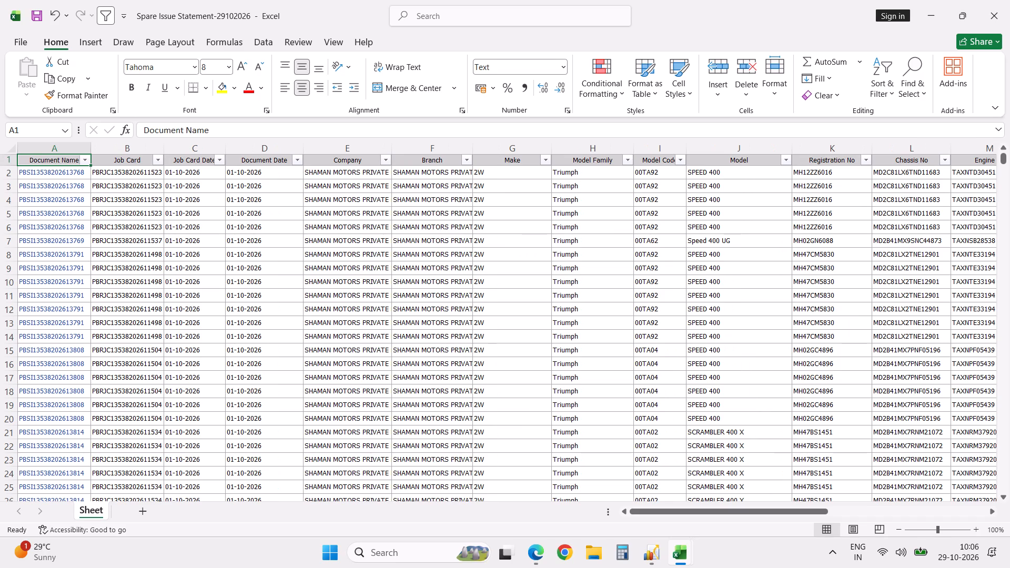
pyautogui.click(299, 161)
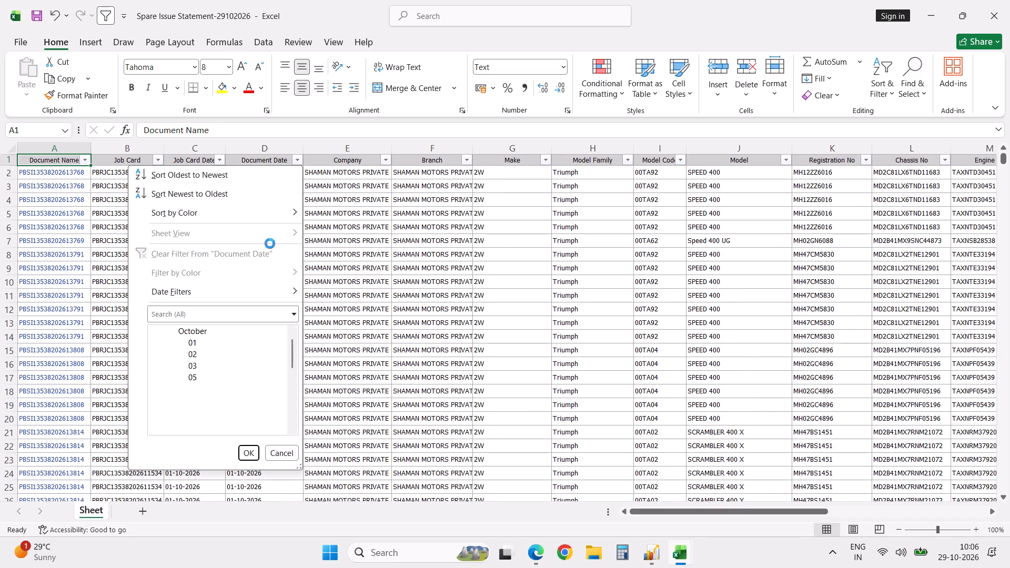
pyautogui.click(179, 332)
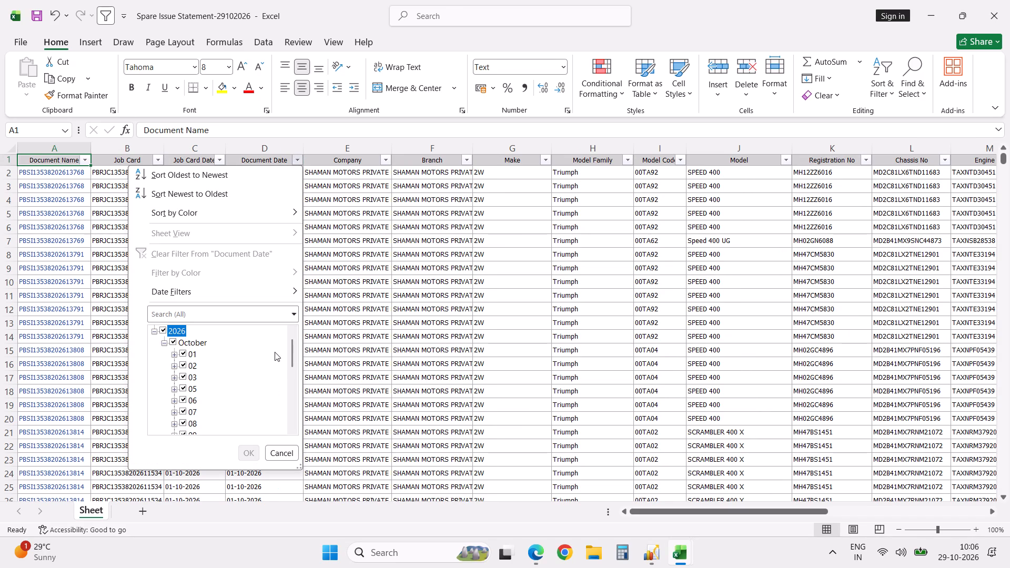
pyautogui.moveTo(291, 354); pyautogui.dragTo(291, 421)
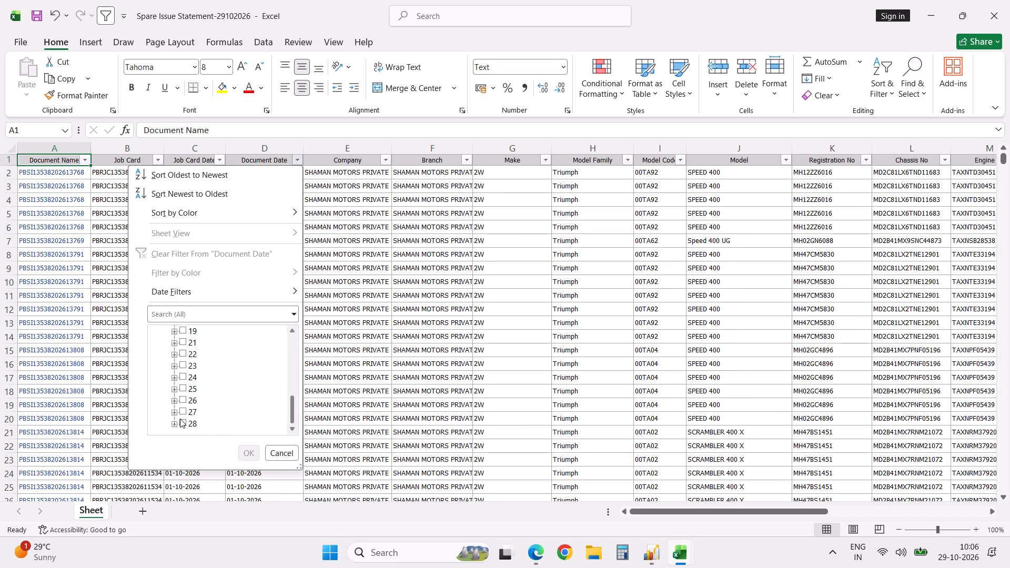
pyautogui.click(186, 422)
pyautogui.click(244, 452)
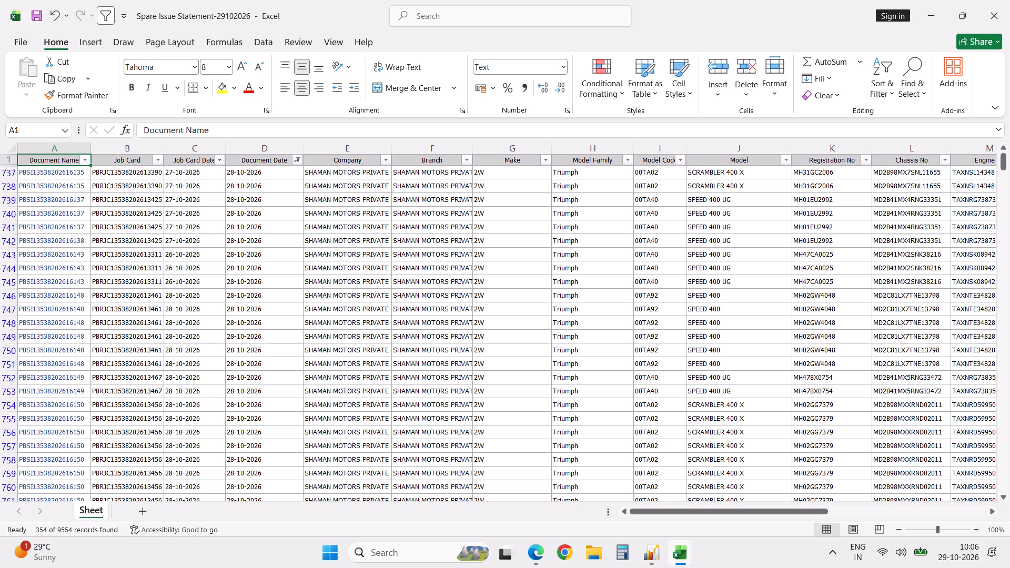
# Select the filtered amounts in the Value column AA and format them with thousands separators and no decimals.
pyautogui.click(420, 161)
pyautogui.hotkey('ctrl', 'Right')
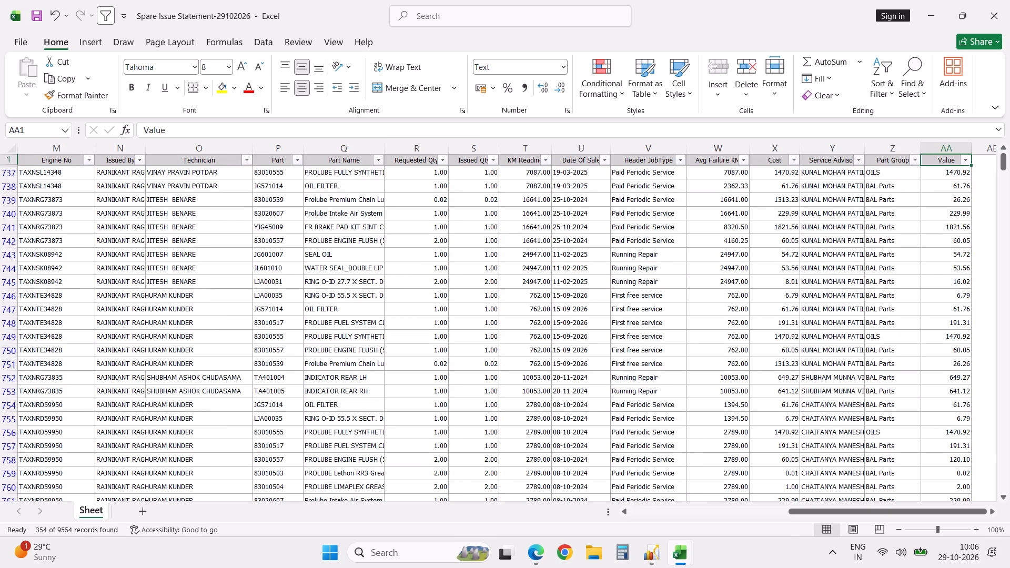
pyautogui.press('Down')
pyautogui.hotkey('ctrl', 'shift', 'Down')
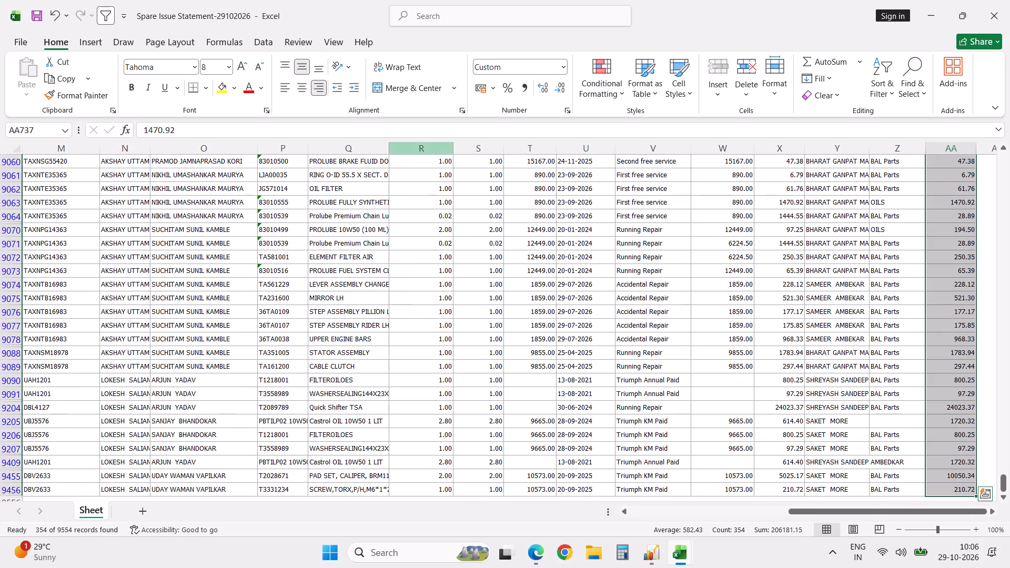
pyautogui.click(523, 89)
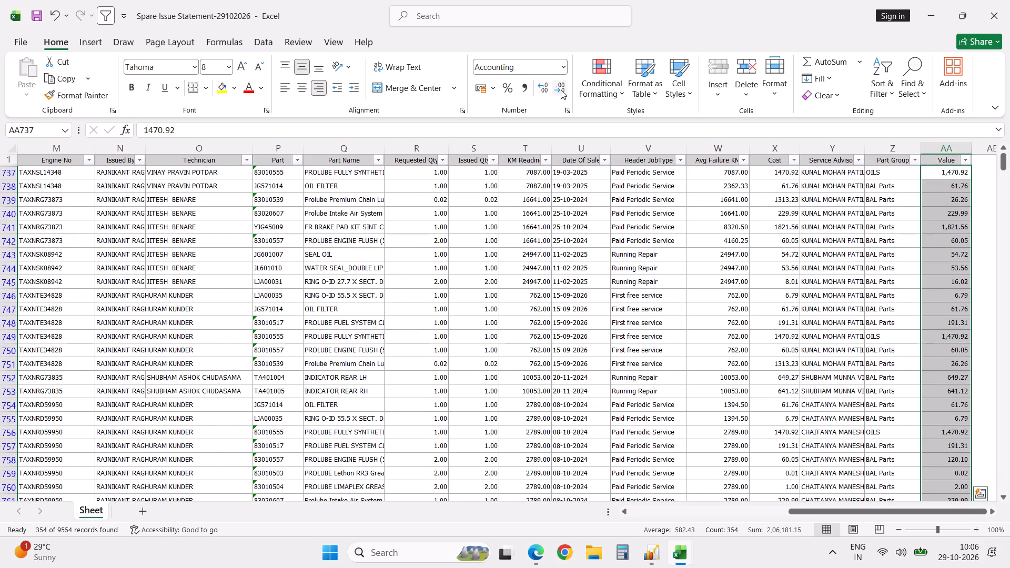
pyautogui.tripleClick(561, 90)
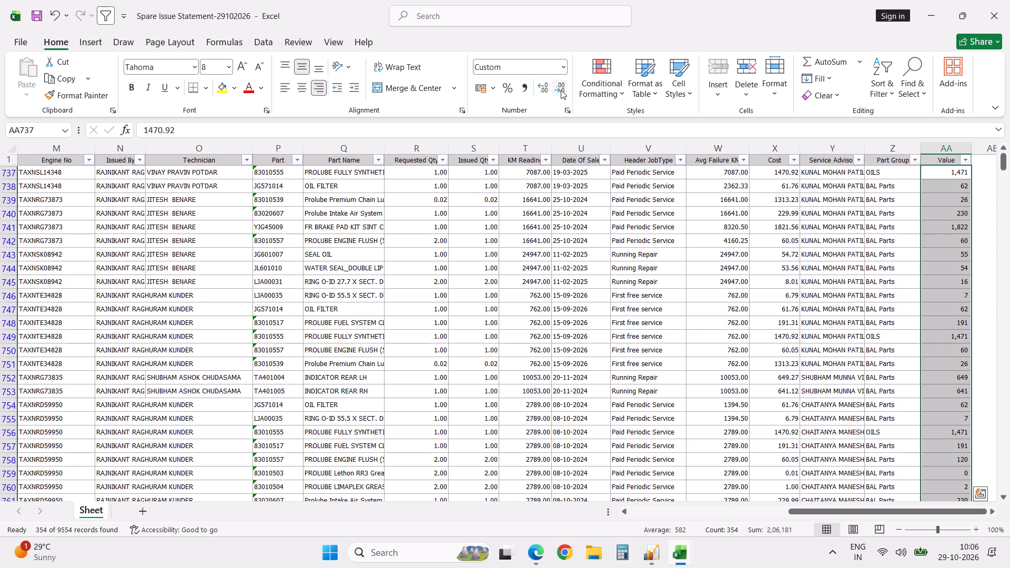
# Switch to the Monthly Funds Tracker and enter 206181 as the 28-Oct Parts issued in W/S in cell AC26.
pyautogui.hotkey('alt', 'Tab')
pyautogui.hotkey('alt', 'Tab')
pyautogui.hotkey('alt', 'Tab')
pyautogui.hotkey('alt', 'Tab')
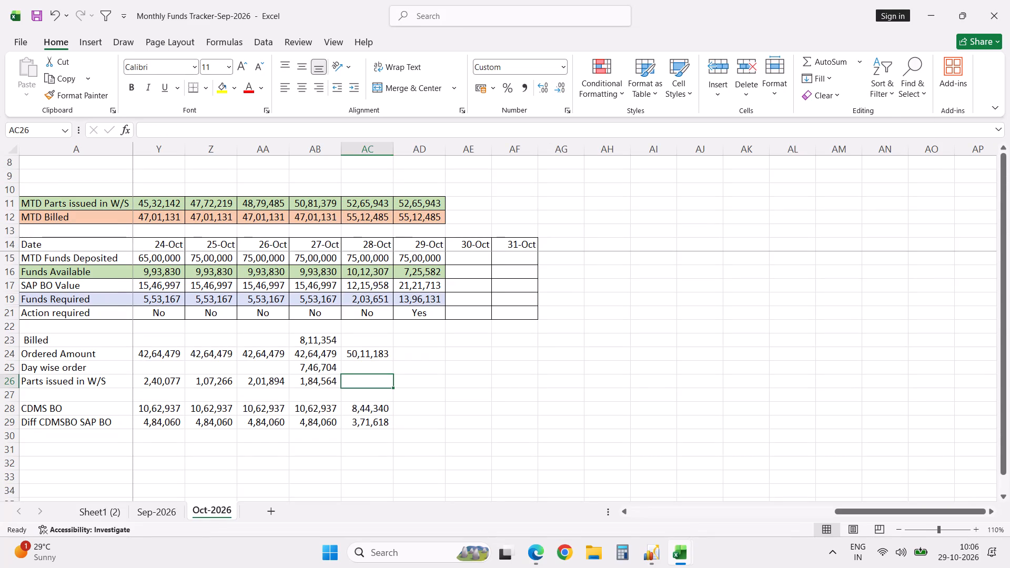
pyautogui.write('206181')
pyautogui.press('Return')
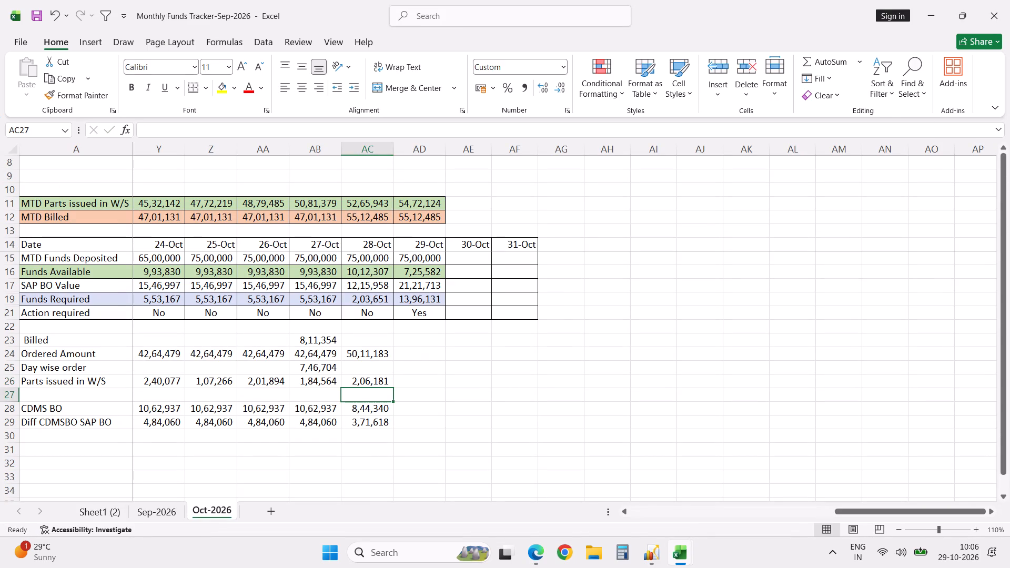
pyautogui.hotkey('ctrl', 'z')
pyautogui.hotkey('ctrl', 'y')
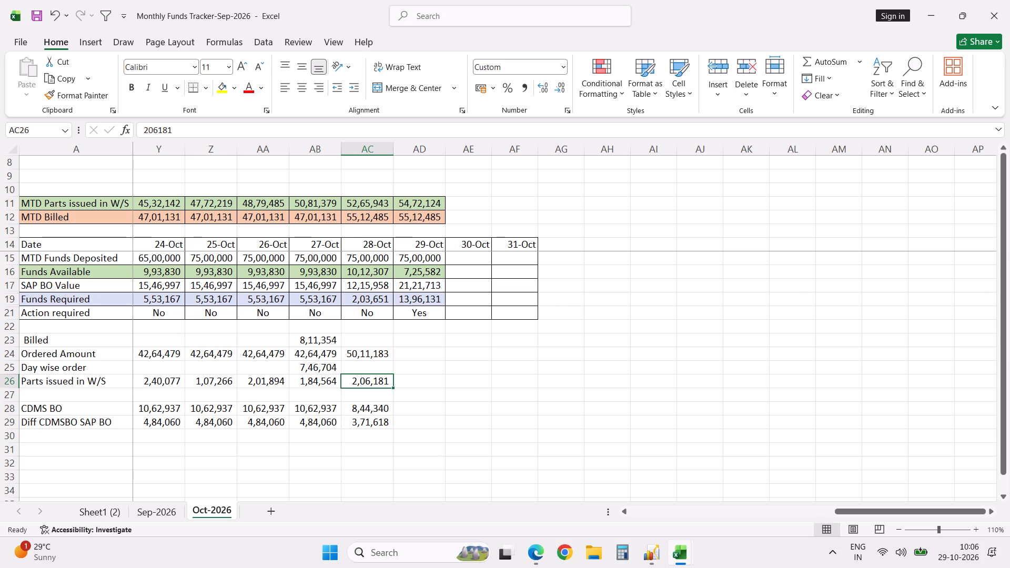
# Switch to the Spare Issue Statement, remove its filters and format all Value column AA amounts with thousands separators and no decimals.
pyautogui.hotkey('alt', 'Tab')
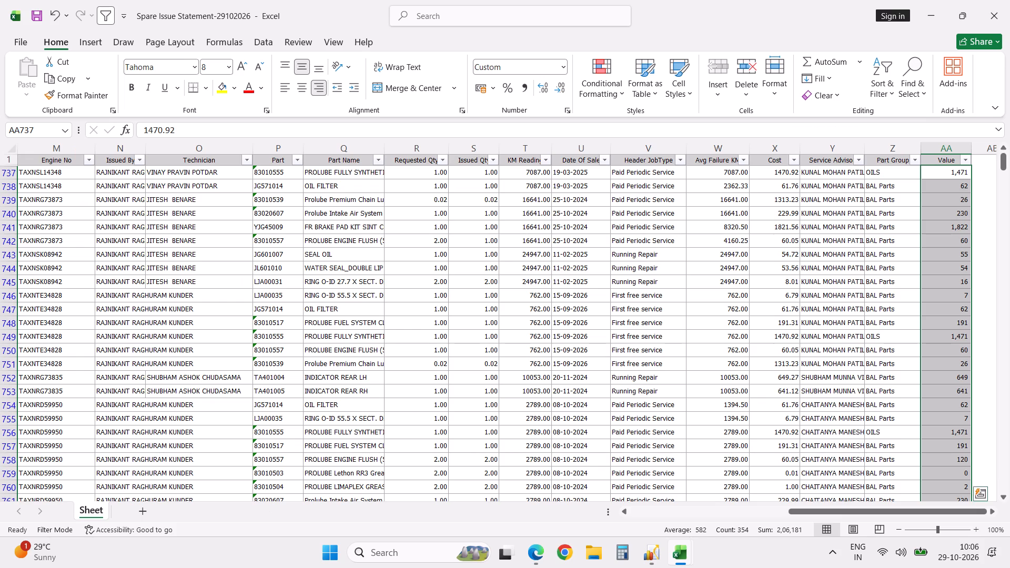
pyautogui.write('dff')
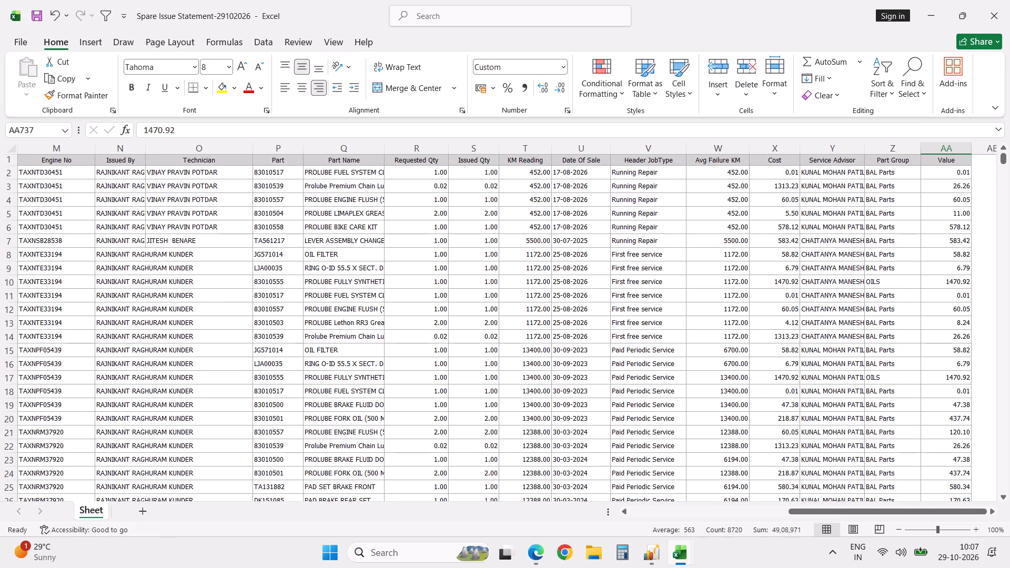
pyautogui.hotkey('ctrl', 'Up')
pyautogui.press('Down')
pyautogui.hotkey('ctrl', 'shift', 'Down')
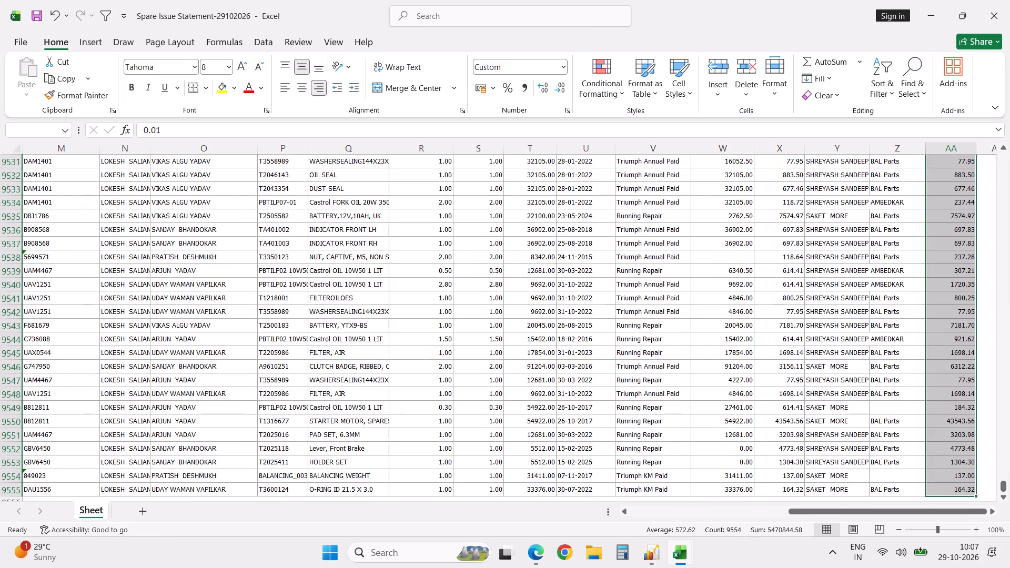
pyautogui.click(526, 92)
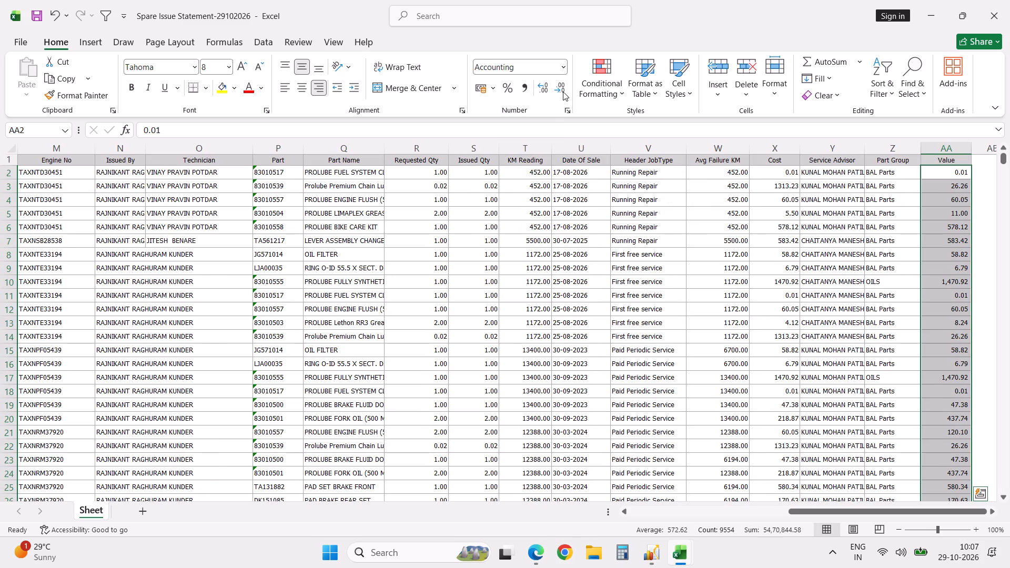
pyautogui.tripleClick(563, 92)
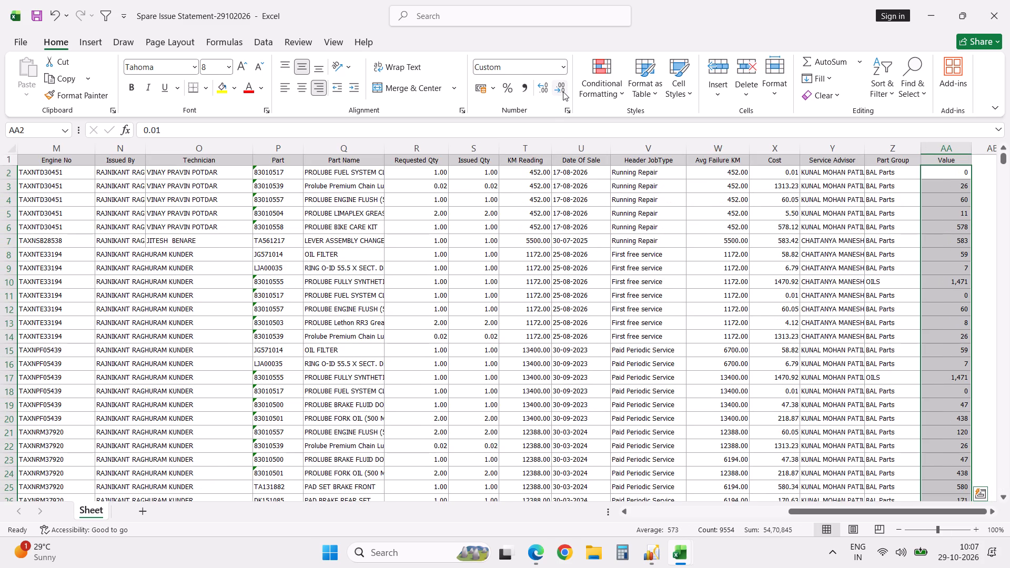
# Compare the Value column's total in the Spare Issue Statement with the tracker's 29-Oct MTD Parts issued in W/S.
pyautogui.hotkey('alt', 'Tab')
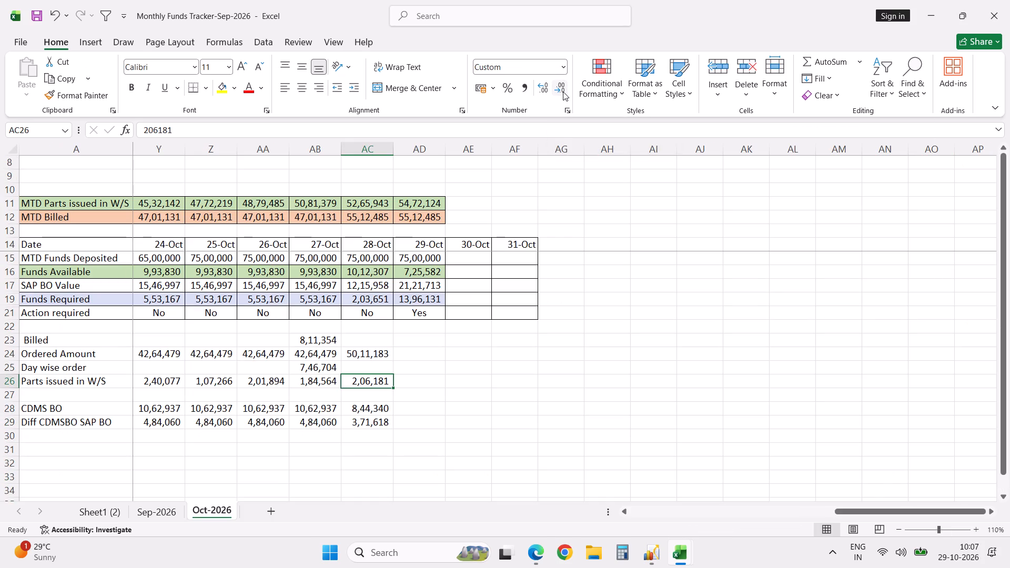
pyautogui.hotkey('alt', 'Tab')
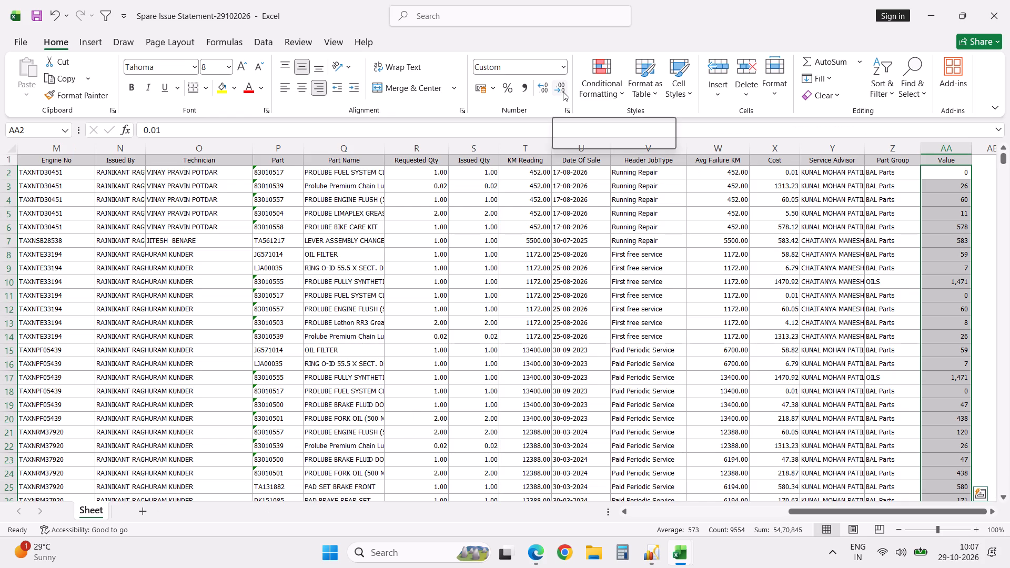
pyautogui.hotkey('alt', 'Tab')
pyautogui.hotkey('alt', 'Tab')
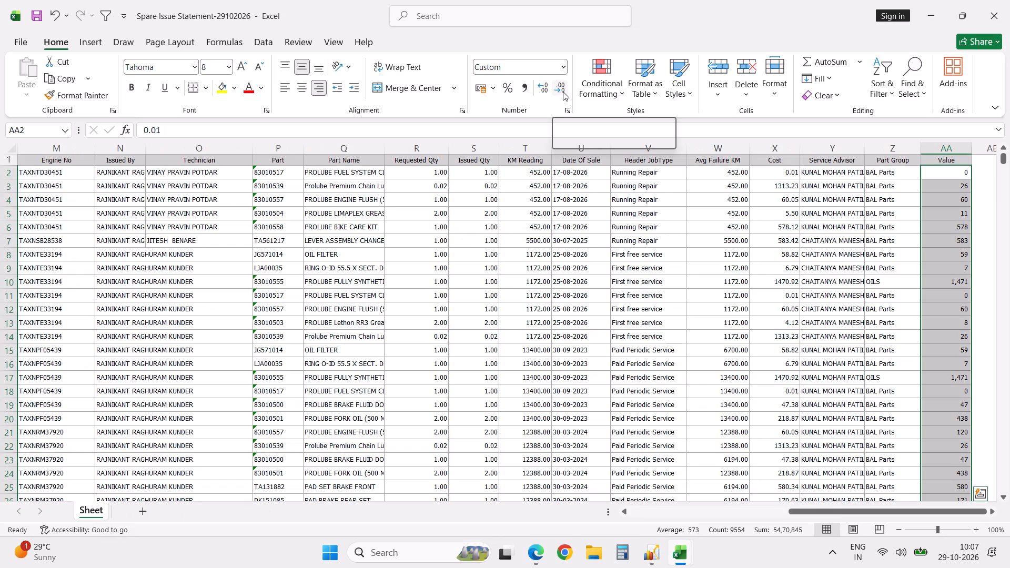
pyautogui.hotkey('alt', 'Tab')
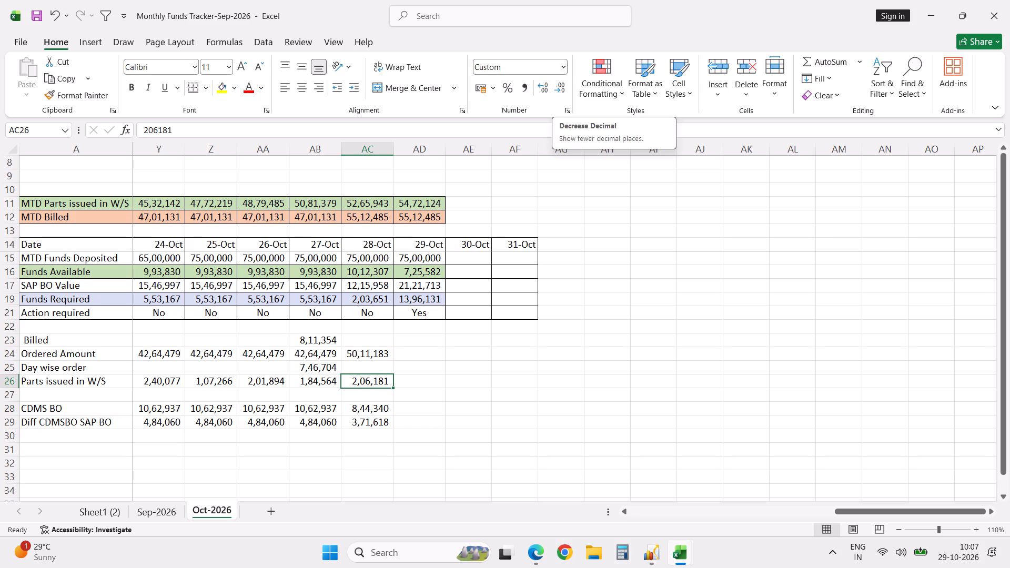
# Total yesterday's stock and VOR orders in the Back Order Statement and enter 992798 as the tracker's 28-Oct Day wise order in cell AC25.
pyautogui.click(367, 367)
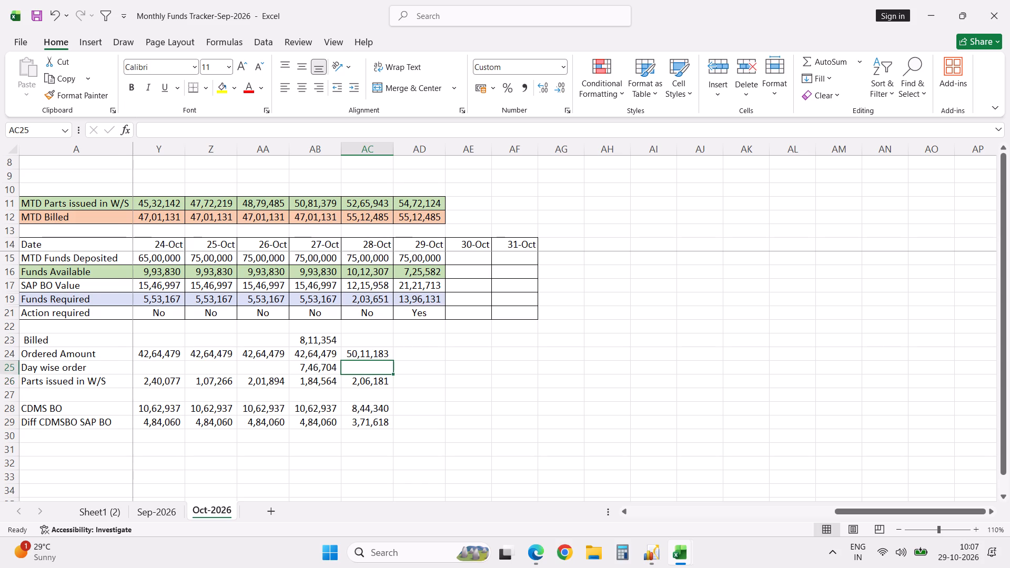
pyautogui.click(367, 367)
pyautogui.hotkey('alt', 'Tab')
pyautogui.hotkey('alt', 'Tab')
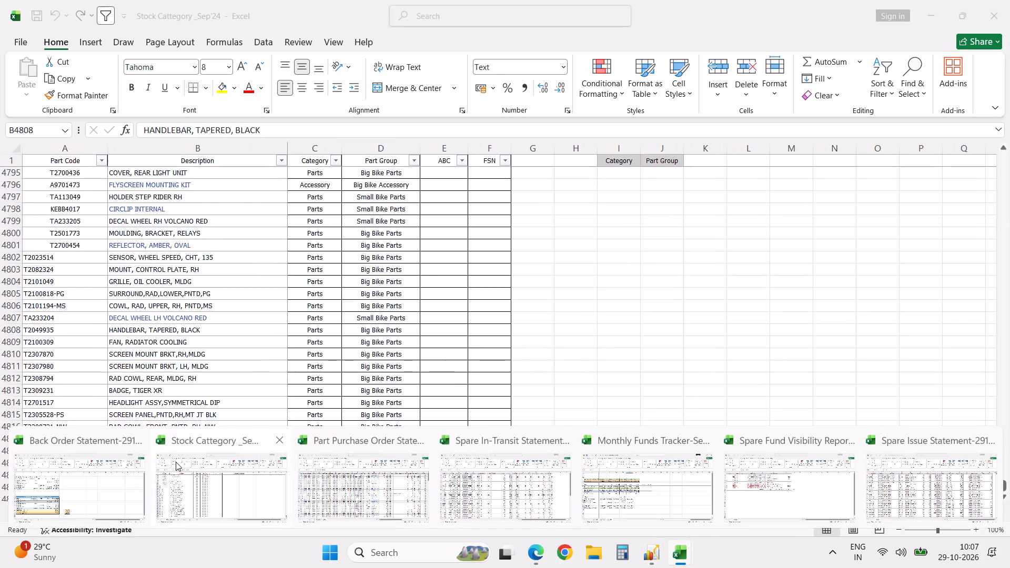
pyautogui.click(130, 481)
pyautogui.click(425, 437)
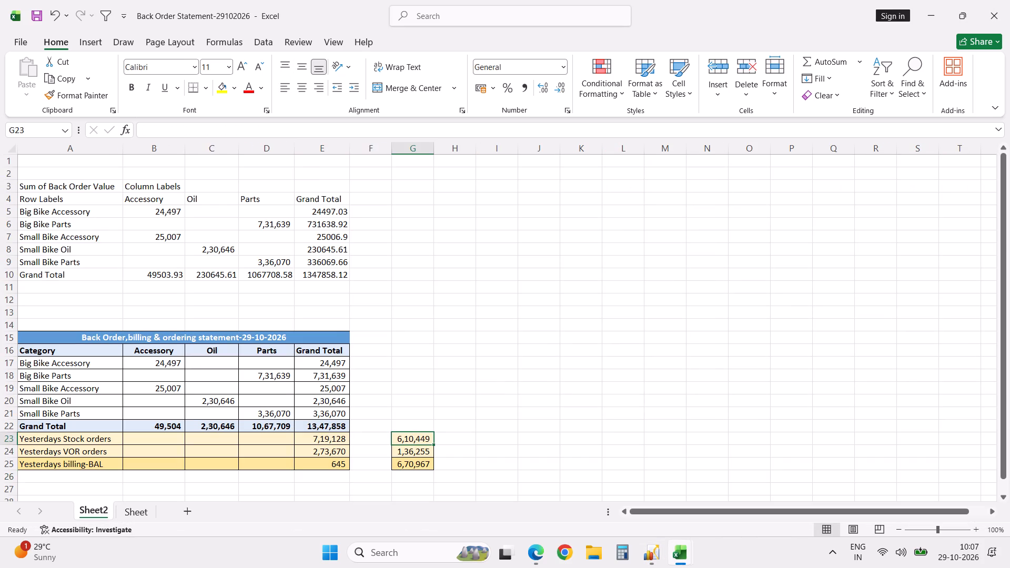
pyautogui.hotkey('shift', 'Down')
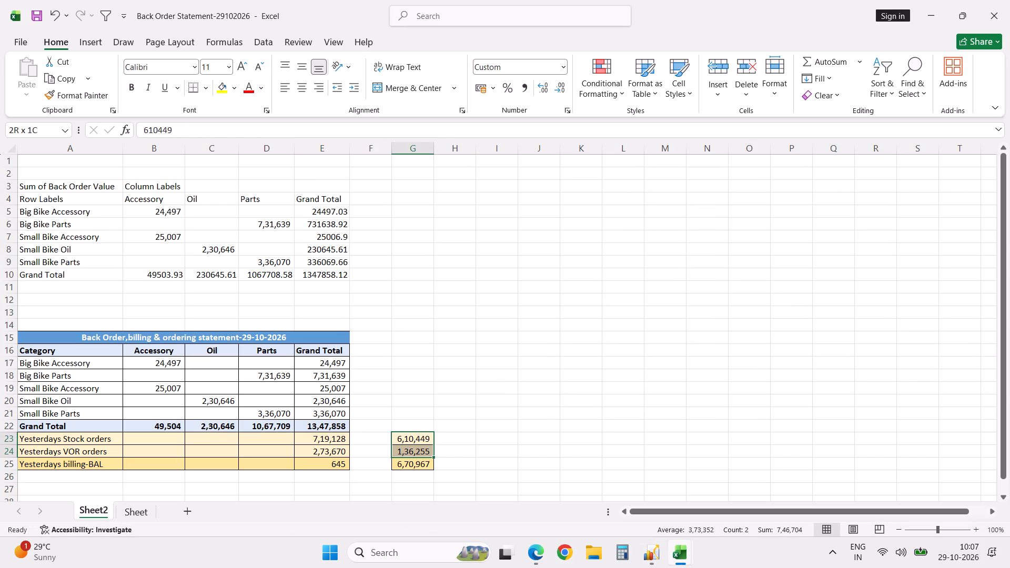
pyautogui.press('Left')
pyautogui.press('Left')
pyautogui.hotkey('shift', 'Down')
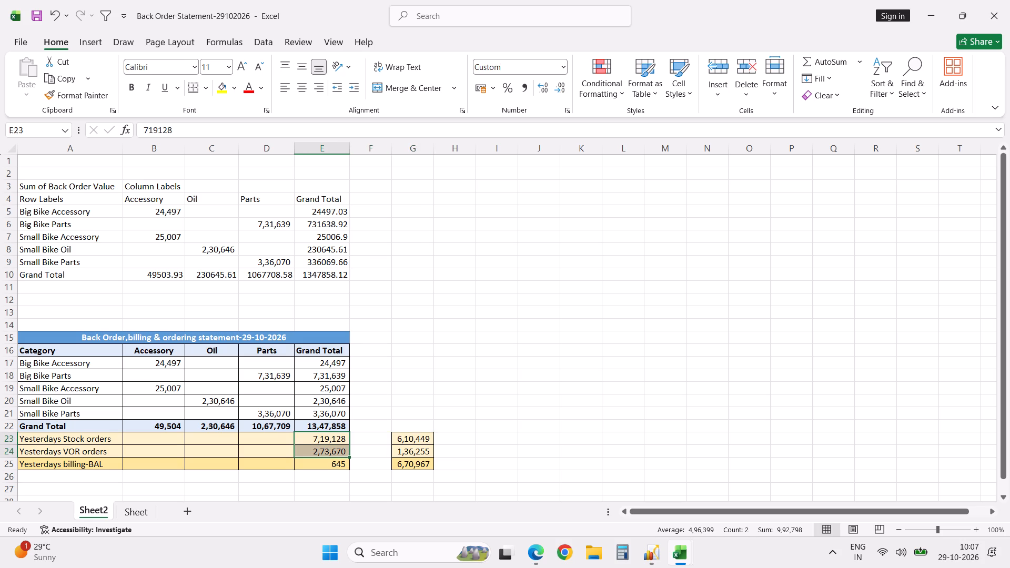
pyautogui.hotkey('alt', 'Tab')
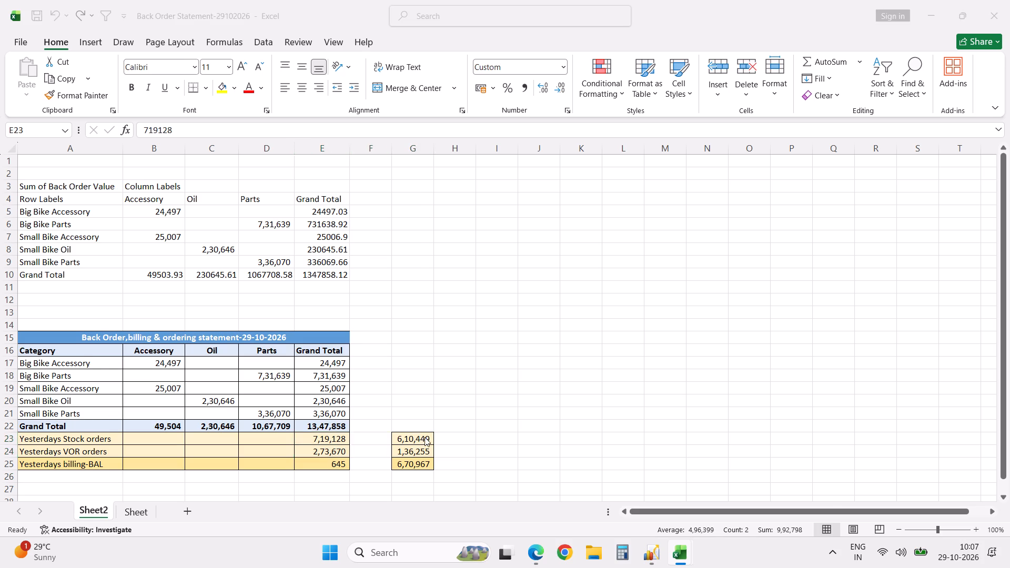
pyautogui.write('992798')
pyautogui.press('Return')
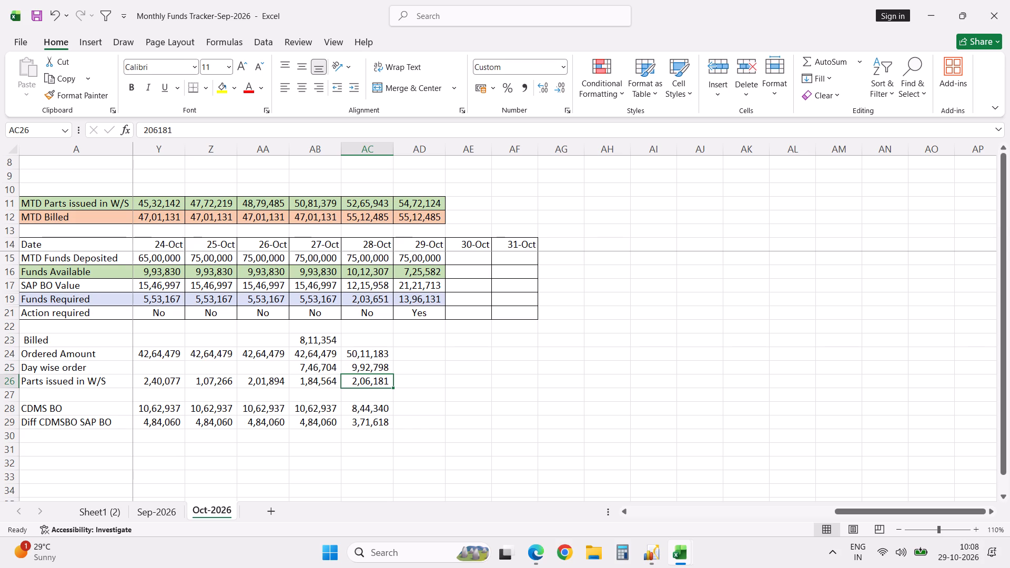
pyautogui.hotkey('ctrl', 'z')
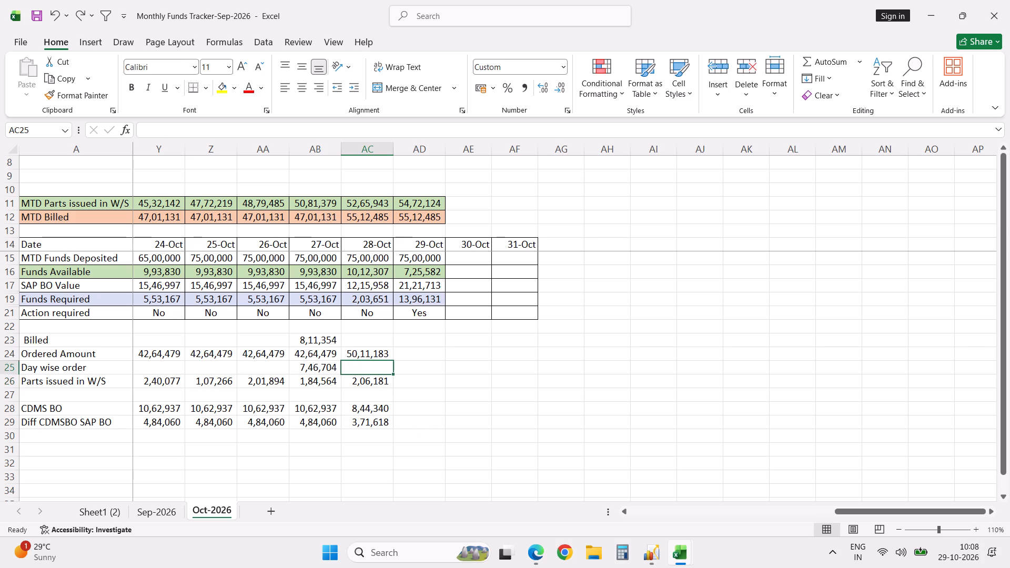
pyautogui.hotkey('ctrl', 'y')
# Enter 645, the Back Order Statement's Yesterdays billing-BAL amount, as the tracker's 28-Oct Billed value in cell AC23.
pyautogui.click(382, 341)
pyautogui.hotkey('alt', 'Tab')
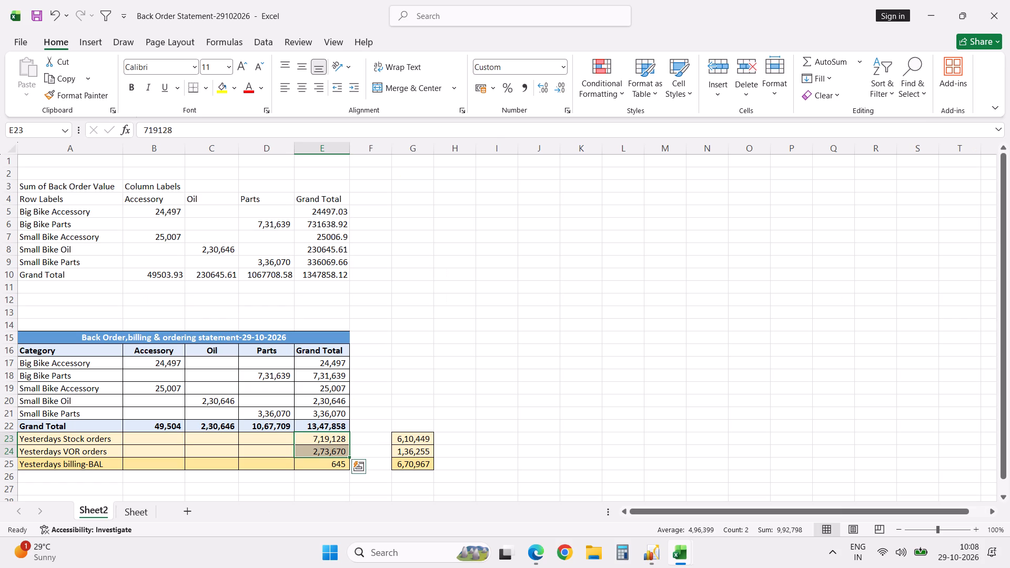
pyautogui.hotkey('alt', 'Tab')
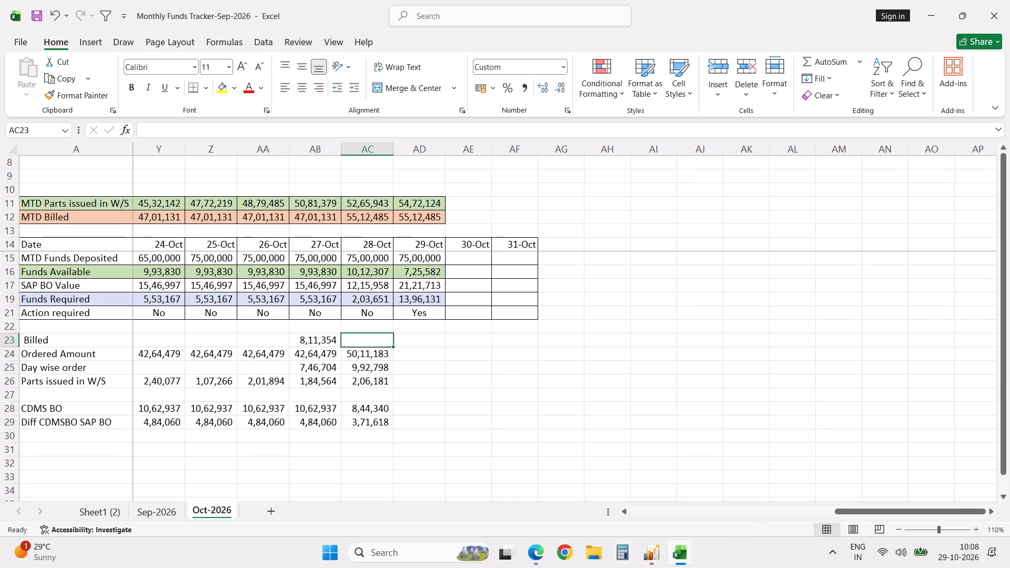
pyautogui.click(315, 340)
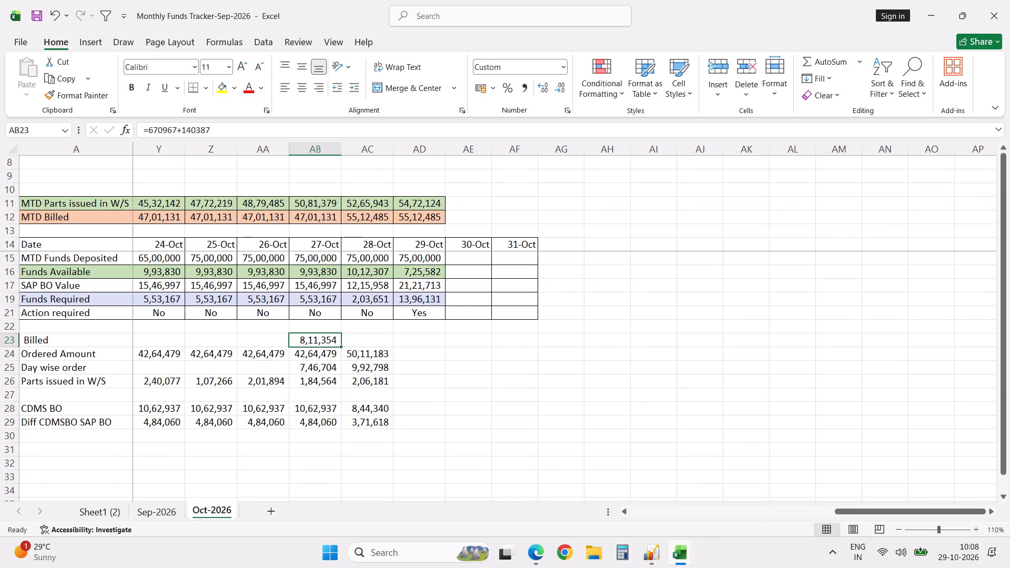
pyautogui.click(383, 338)
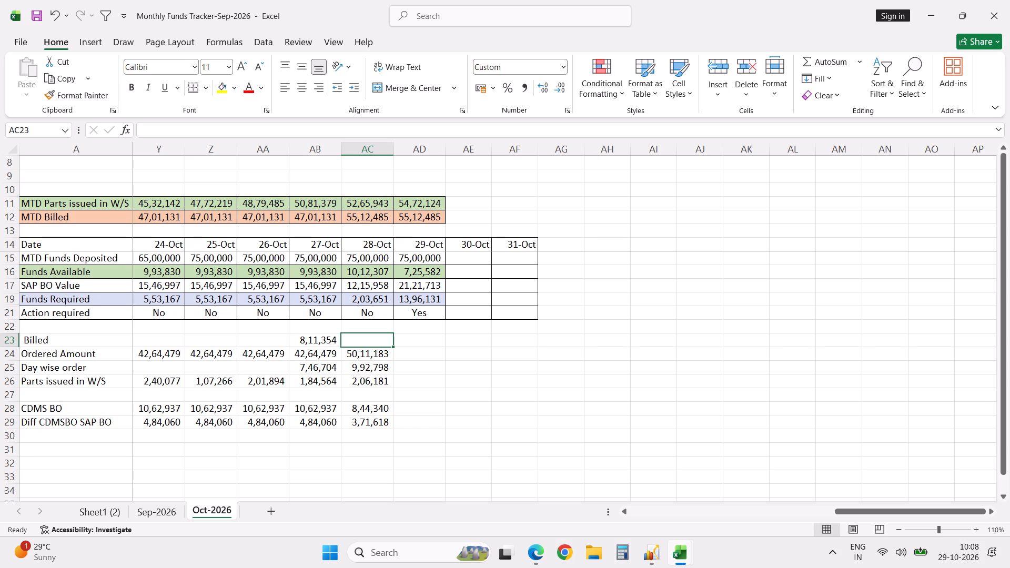
pyautogui.click(325, 341)
pyautogui.press('F2')
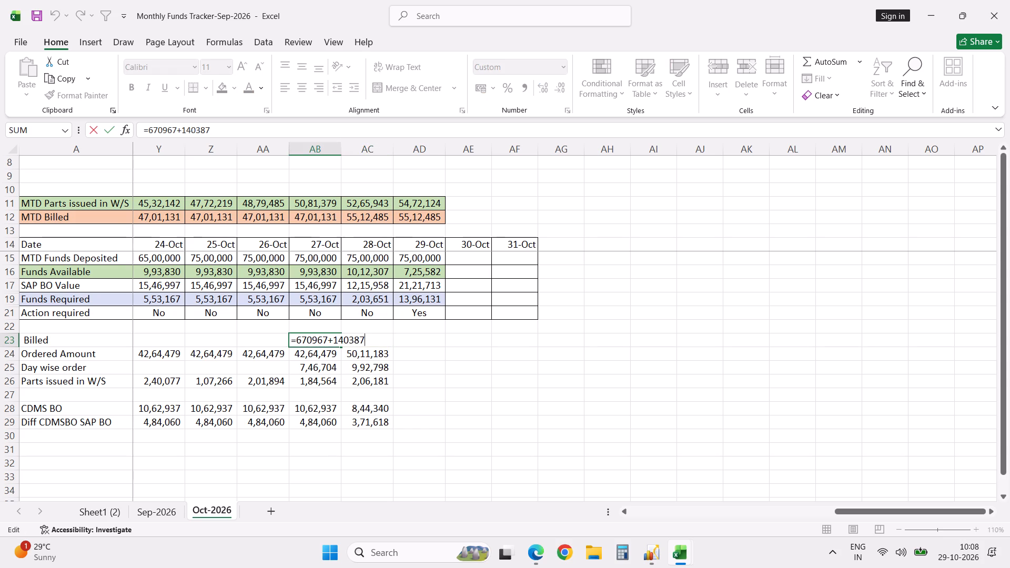
pyautogui.press('Escape')
pyautogui.hotkey('alt', 'Tab')
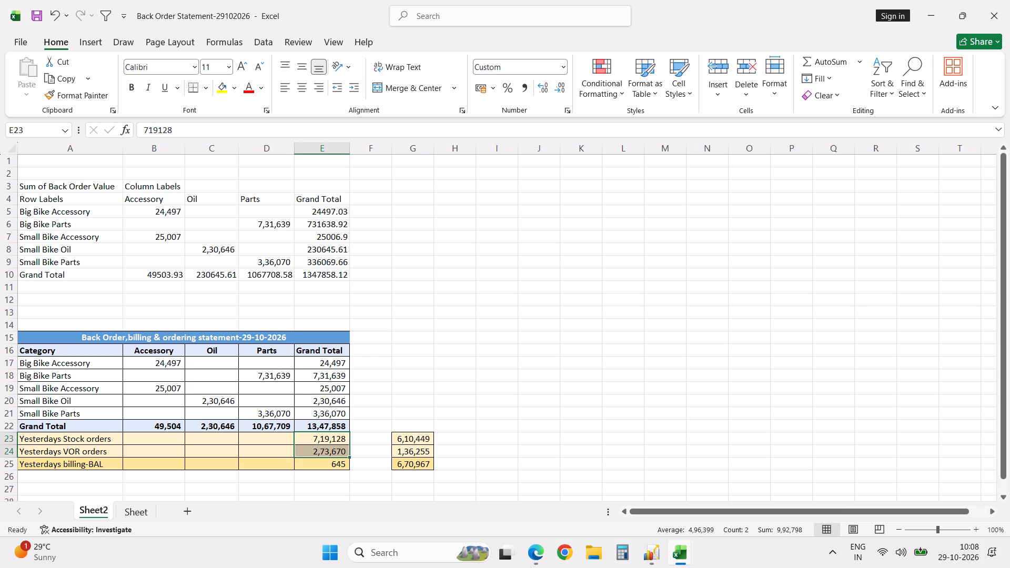
pyautogui.hotkey('alt', 'Tab')
pyautogui.press('Tab')
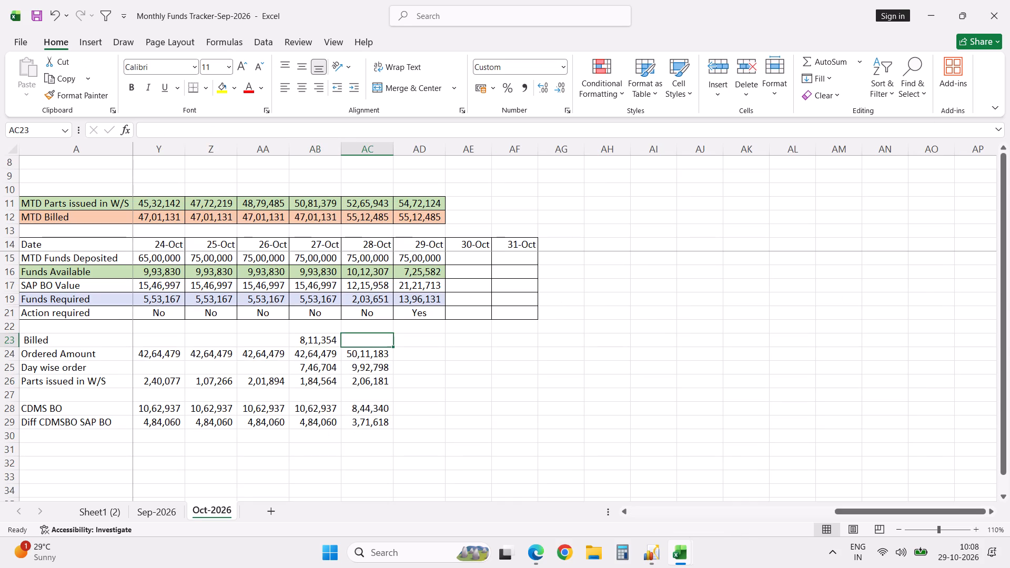
pyautogui.write('645')
pyautogui.press('Tab')
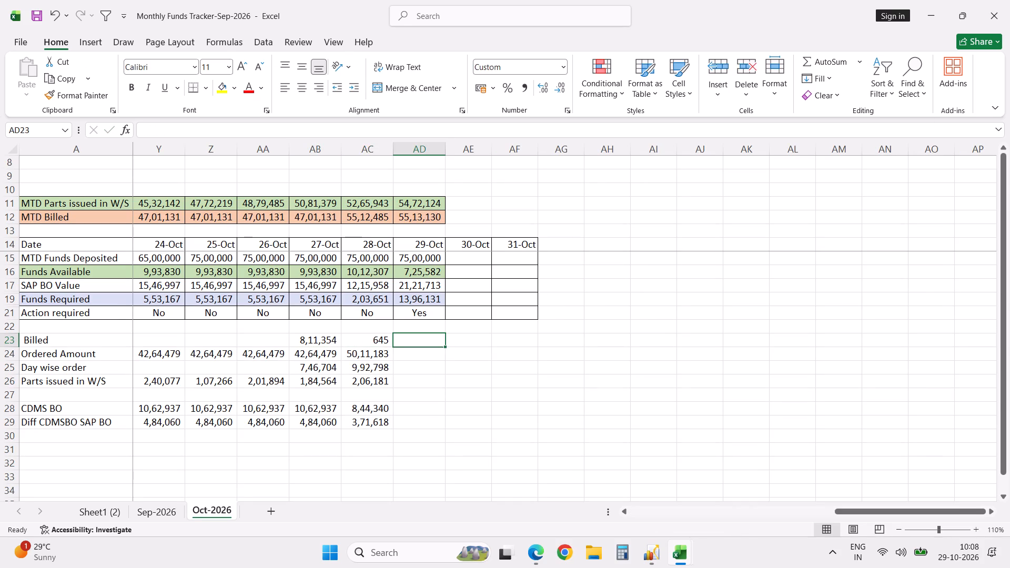
# Copy the Grand Total in cell E22 of the Back Order Statement and paste it as a value into the tracker's 29-Oct CDMS BO cell AD28.
pyautogui.click(421, 410)
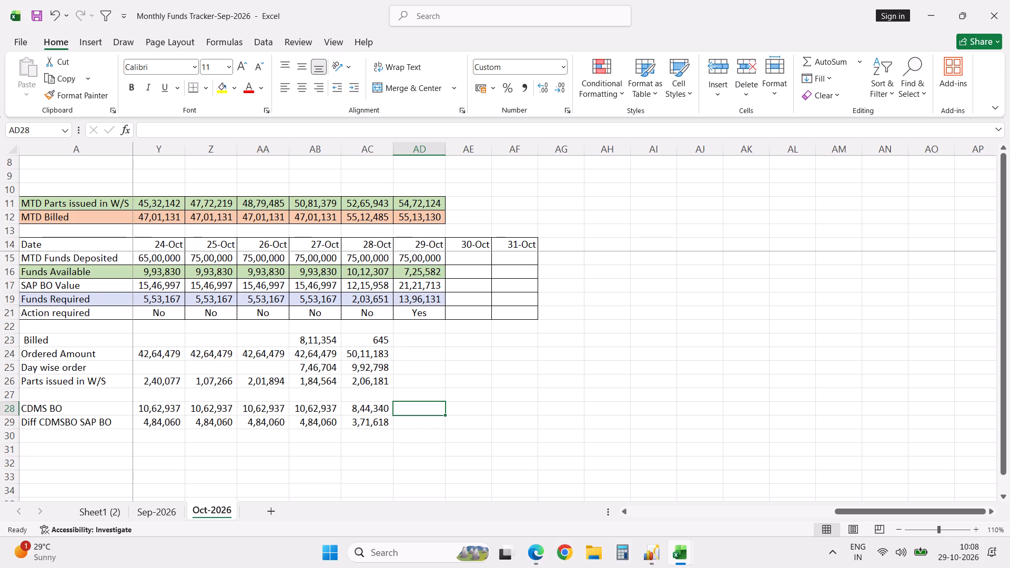
pyautogui.hotkey('alt', 'Tab')
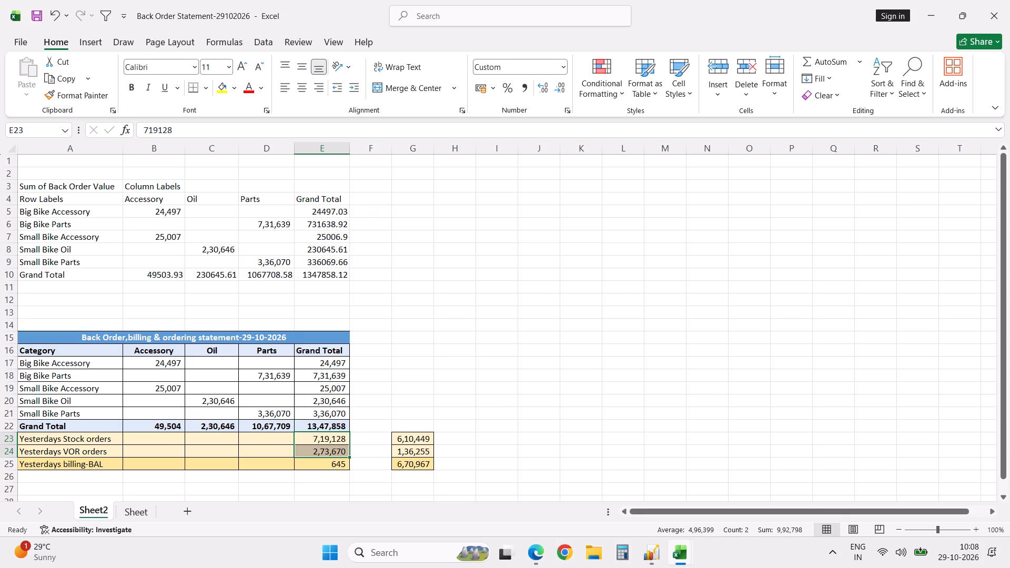
pyautogui.click(329, 427)
pyautogui.hotkey('ctrl', 'c')
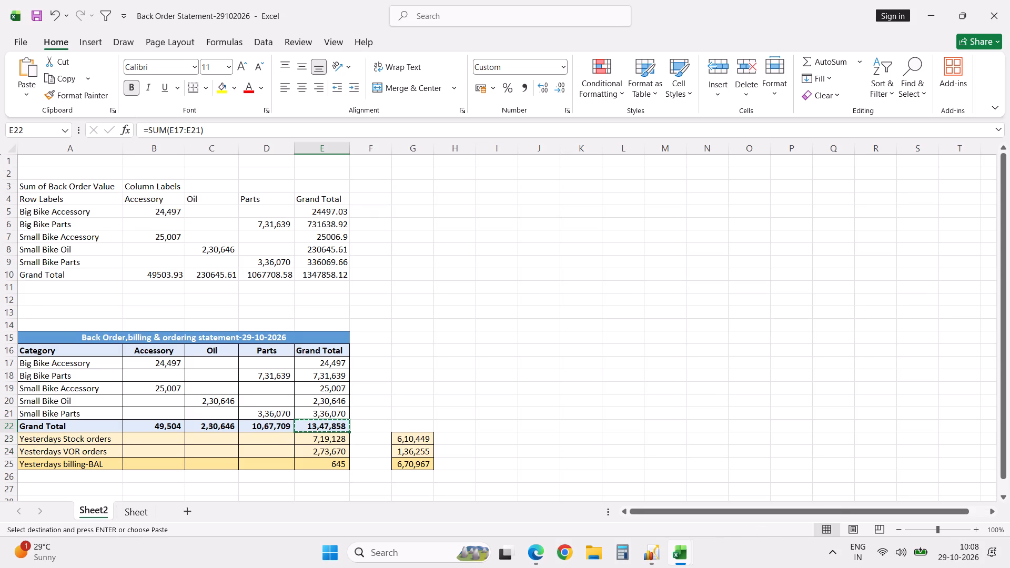
pyautogui.hotkey('alt', 'Tab')
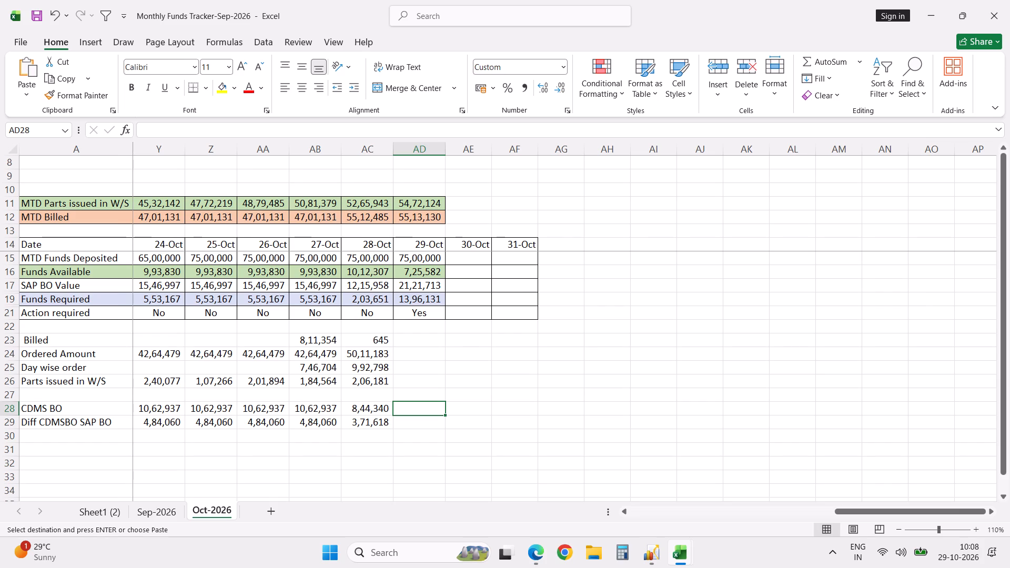
pyautogui.rightClick(413, 412)
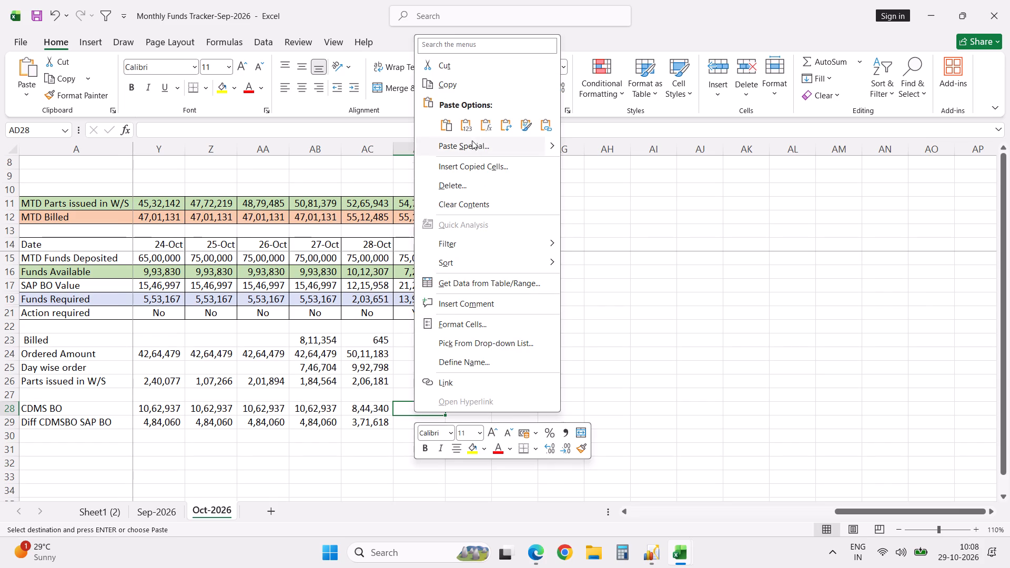
pyautogui.click(468, 129)
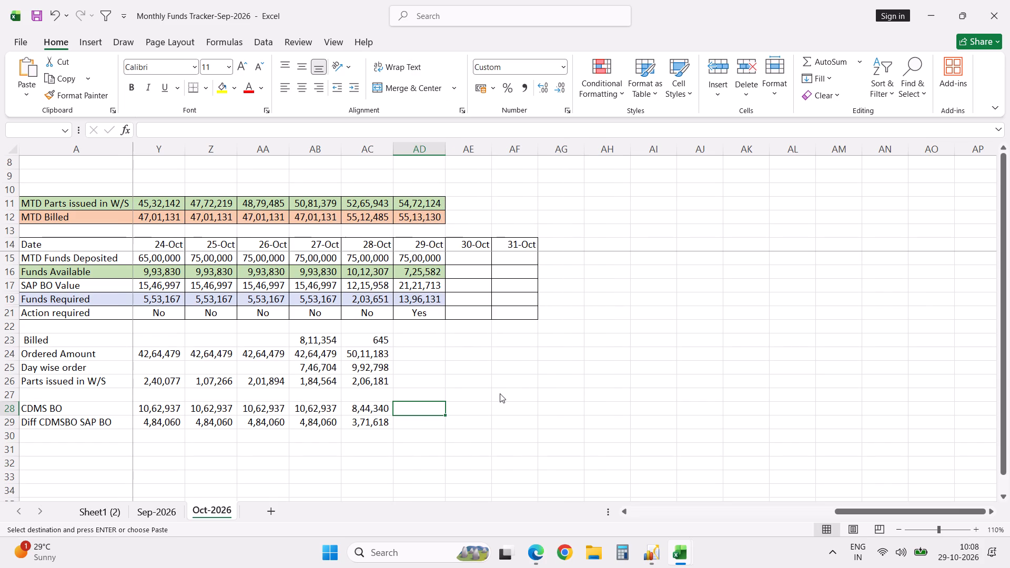
# Fill the 28-Oct formulas across to 29-Oct for Diff CDMSBO SAP BO in AD29 and Ordered Amount in AD24.
pyautogui.click(433, 420)
pyautogui.hotkey('ctrl', 'r')
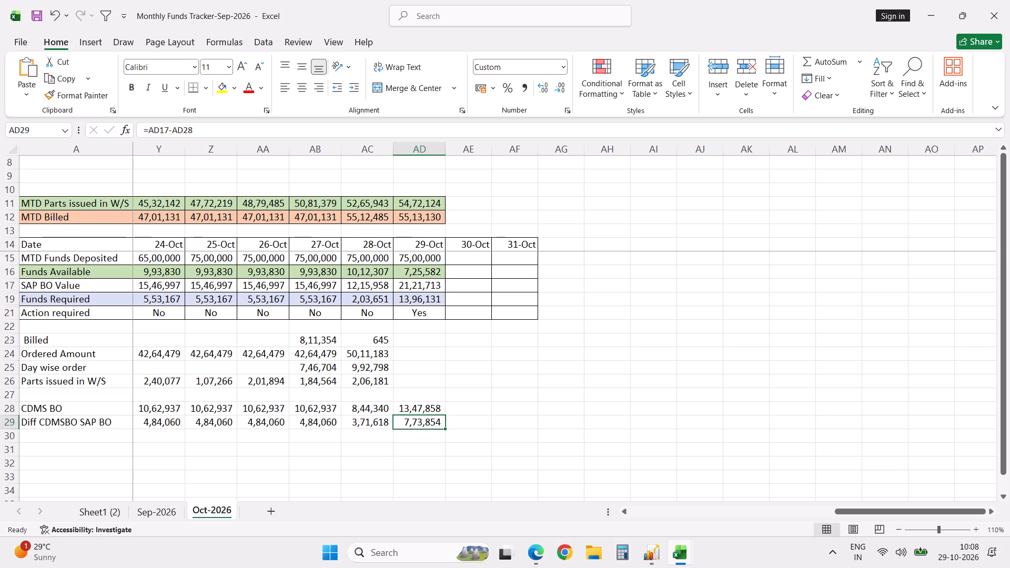
pyautogui.click(431, 354)
pyautogui.hotkey('ctrl', 'r')
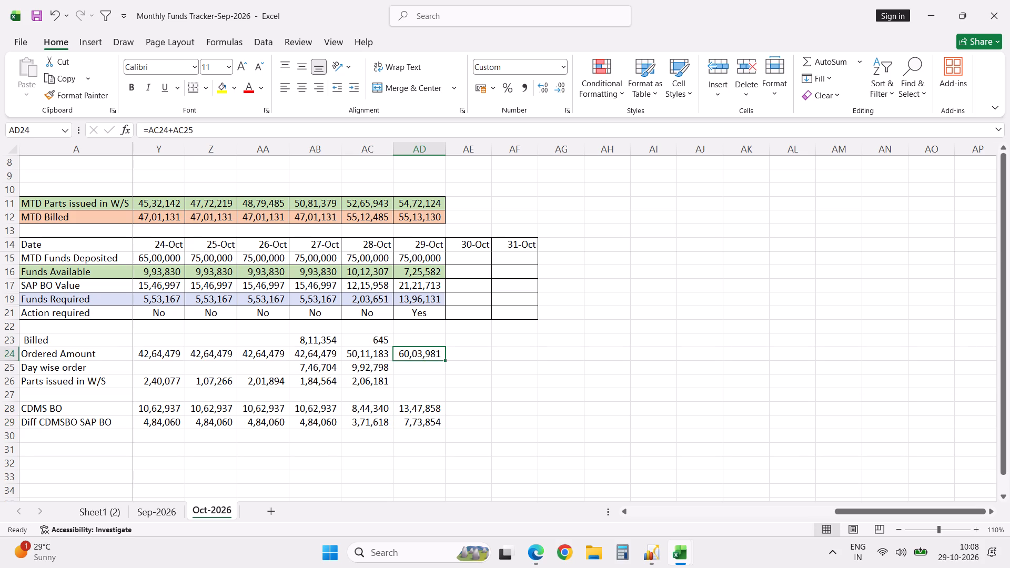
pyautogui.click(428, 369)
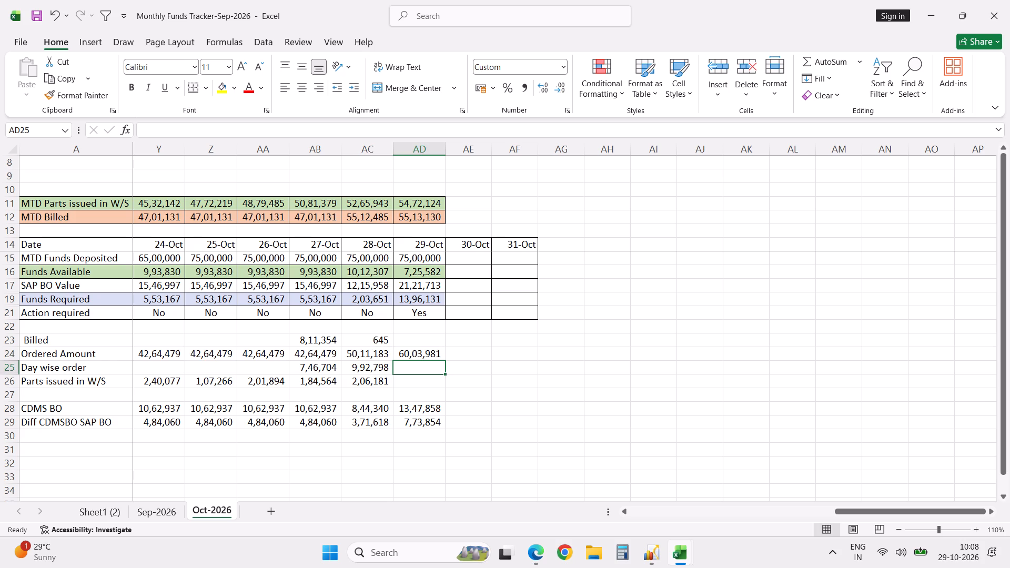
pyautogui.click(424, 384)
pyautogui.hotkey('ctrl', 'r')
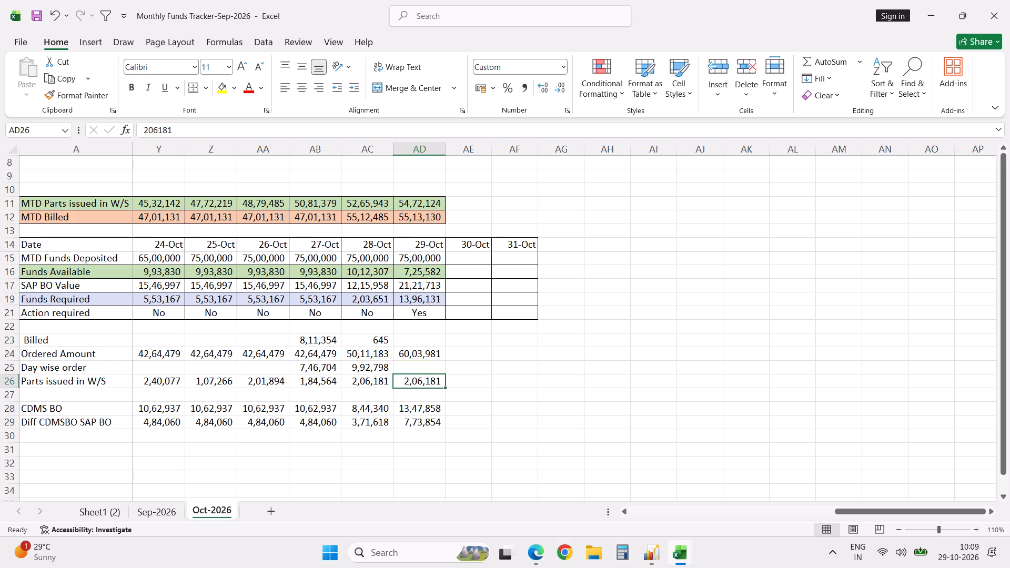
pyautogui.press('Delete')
# Save the Monthly Funds Tracker workbook.
pyautogui.hotkey('ctrl', 's')
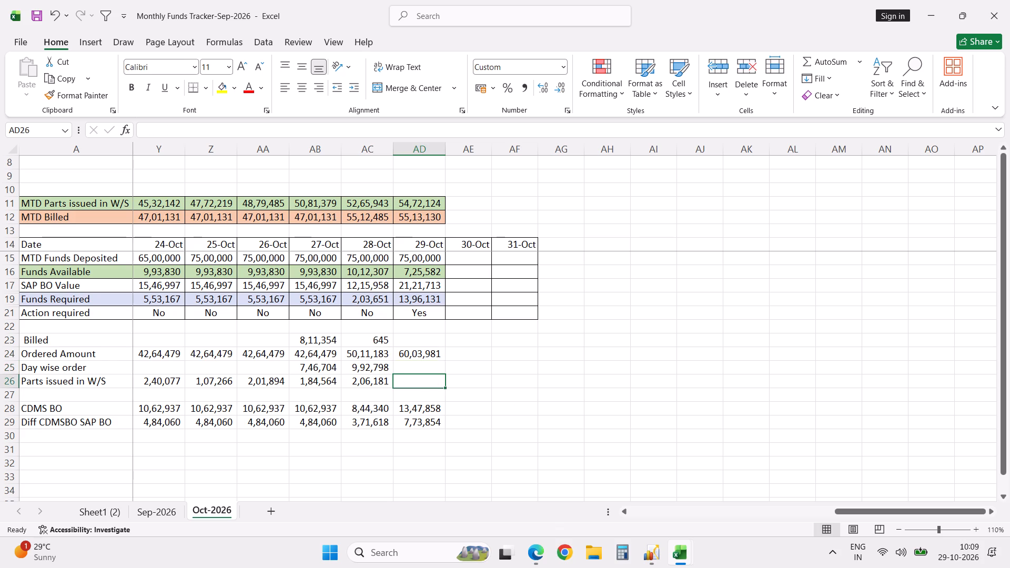
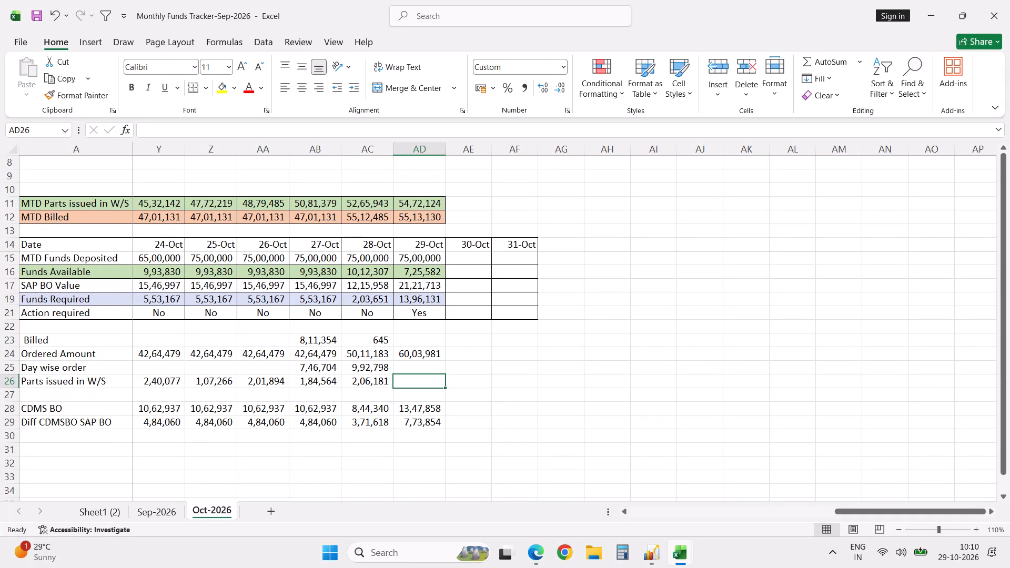
# Save the Monthly Funds Tracker workbook again.
pyautogui.hotkey('ctrl', 's')
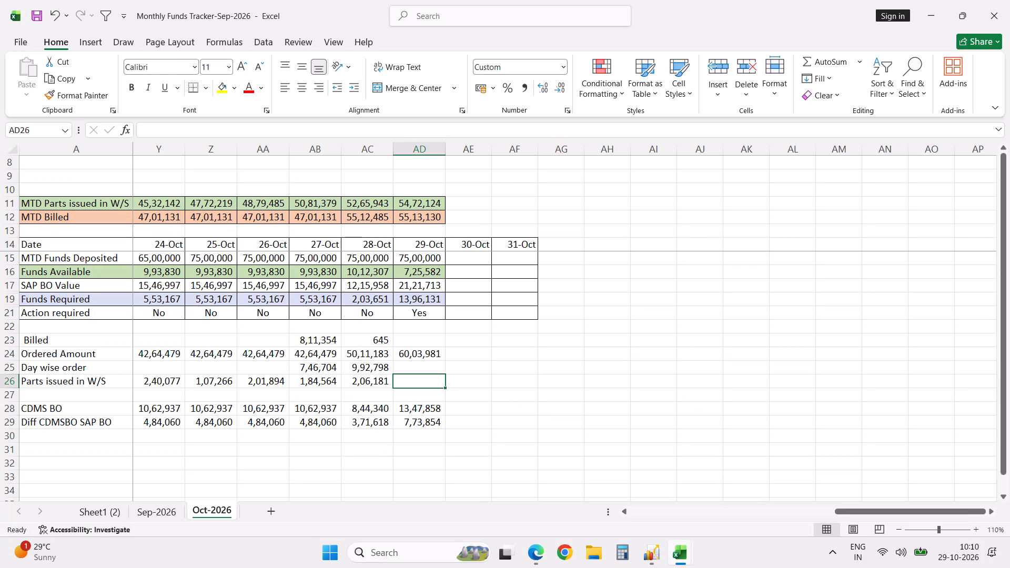
# Switch to Excellon and close the Spare Issue Statement report.
pyautogui.hotkey('alt', 'Tab')
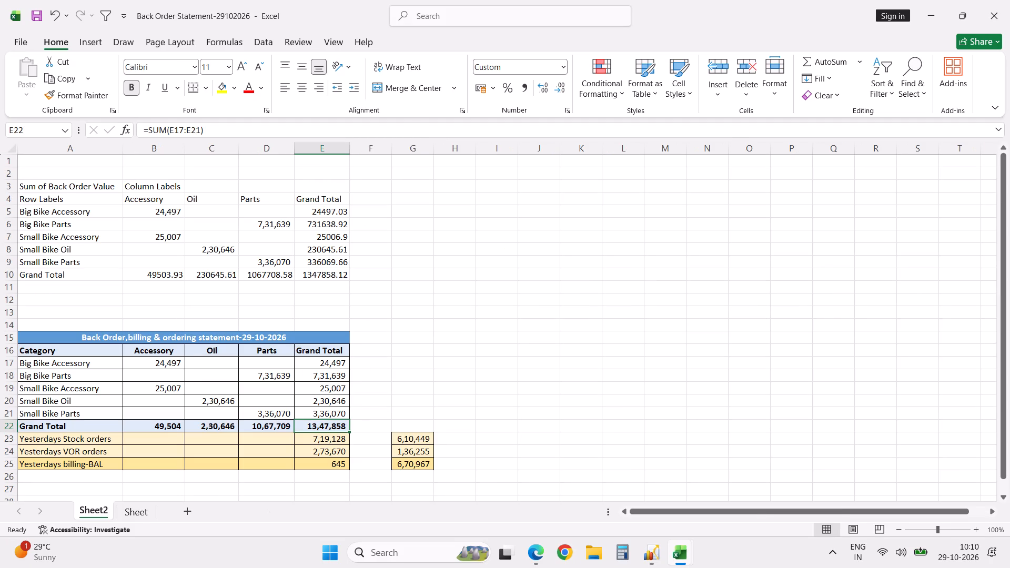
pyautogui.click(650, 550)
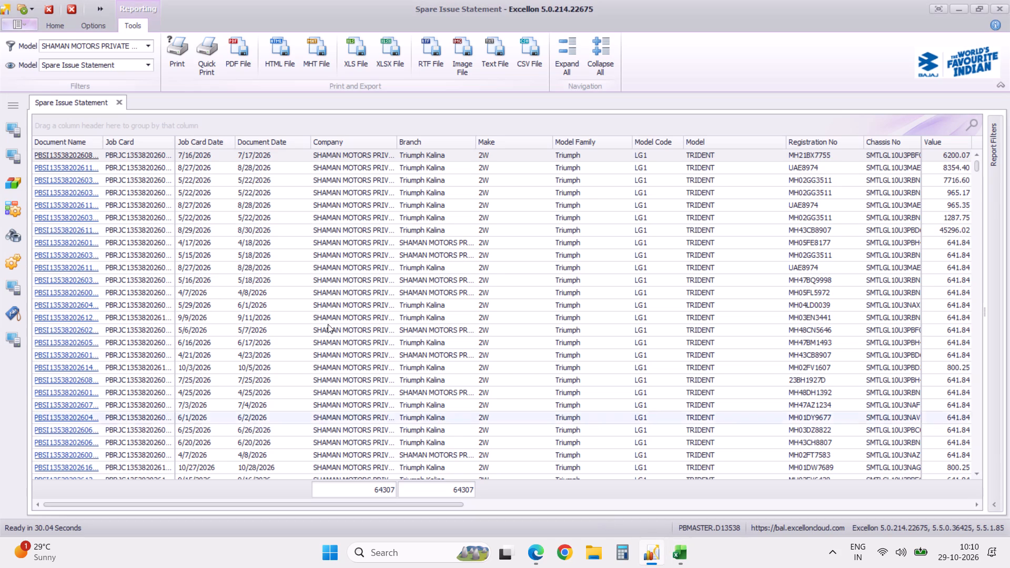
pyautogui.click(119, 104)
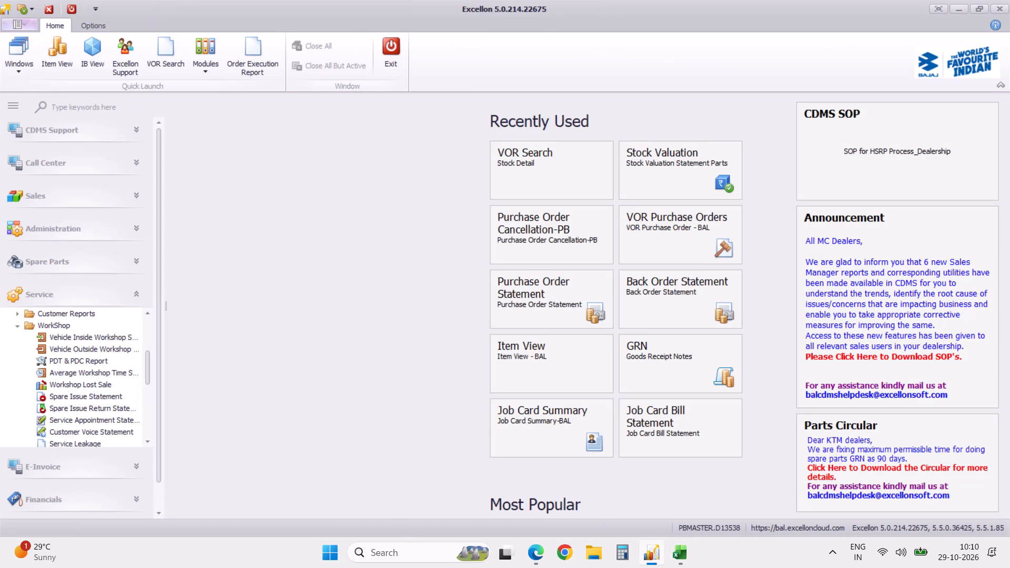
# Find the Stock Valuation report by searching for "valua" and generate it as on 29-10-2026 with its preset Last Purchase Price with GST option.
pyautogui.click(95, 107)
pyautogui.write('valua')
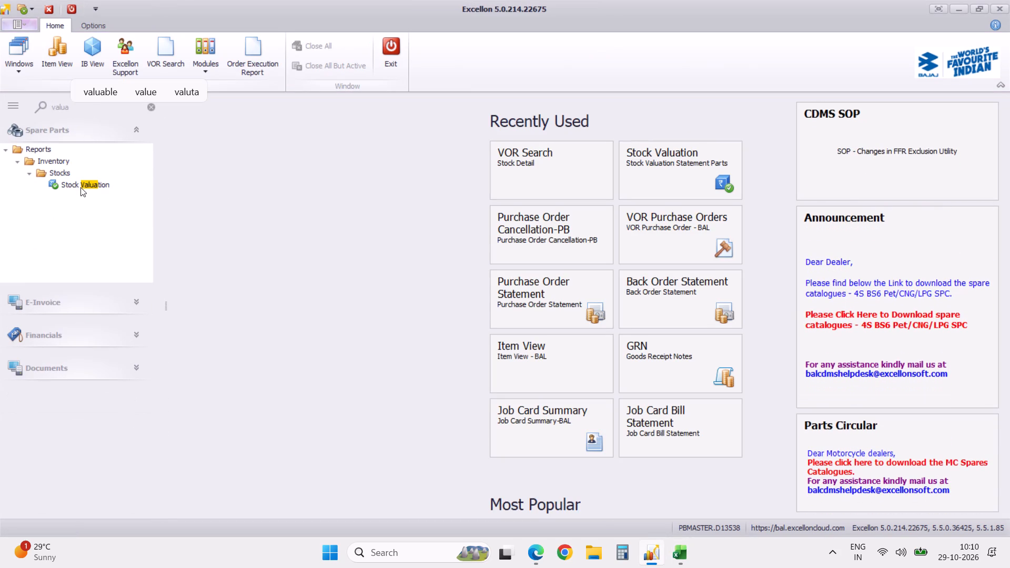
pyautogui.click(82, 186)
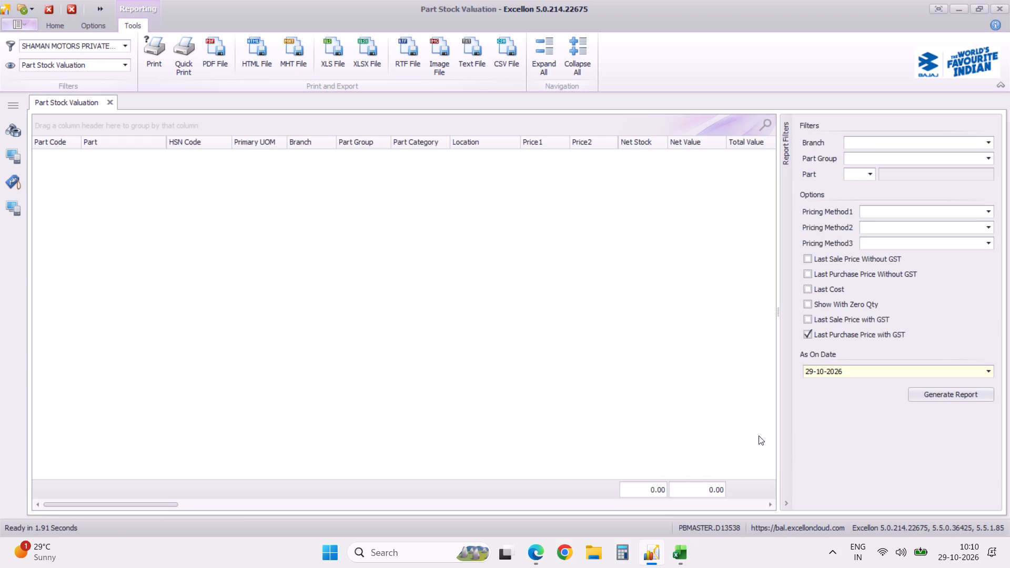
pyautogui.click(929, 395)
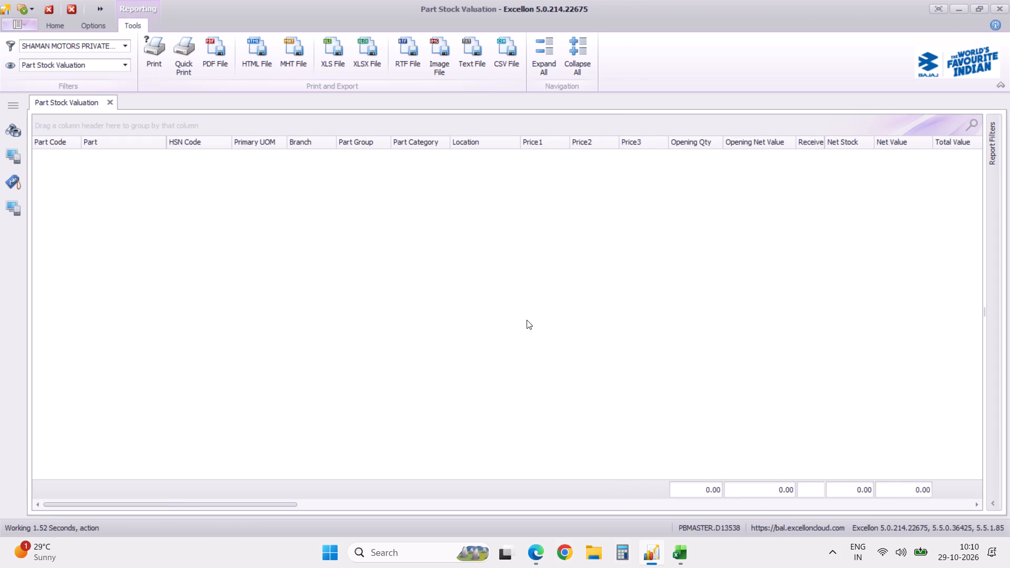
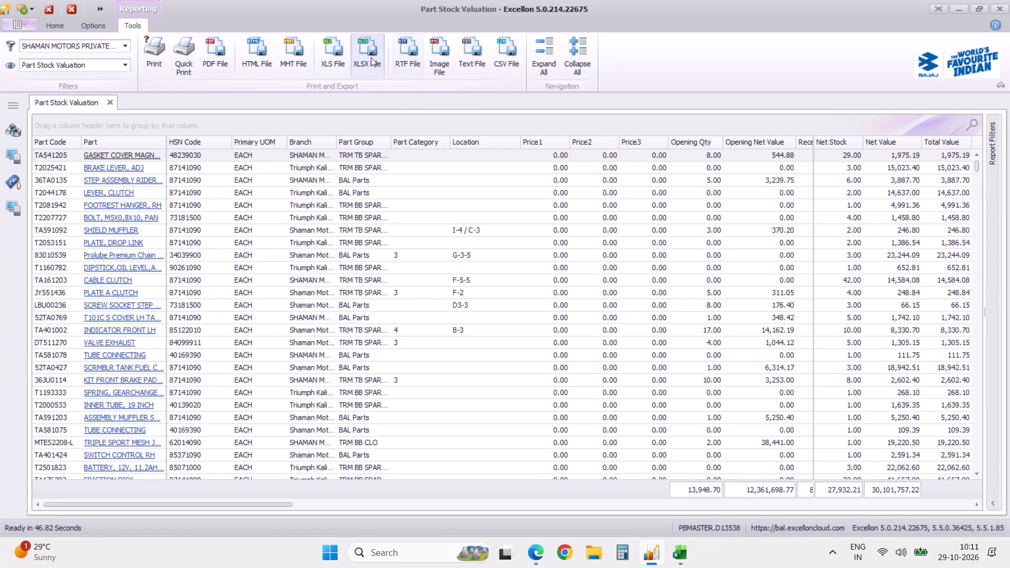
# Export the report to XLSX without hyperlinks as Part Stock Valuation-29102026 in Downloads > Stock Valuation, and open the exported file.
pyautogui.click(370, 57)
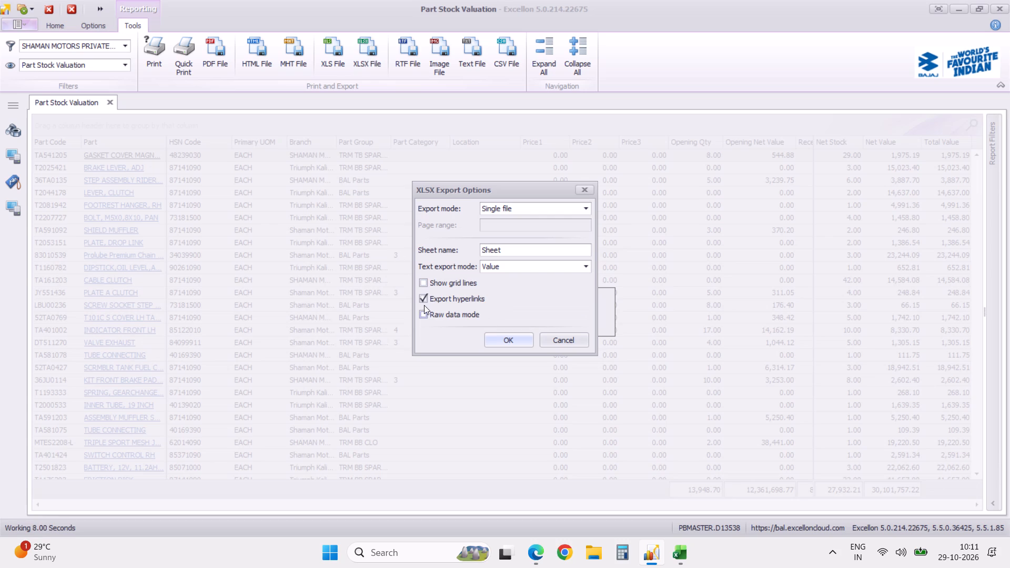
pyautogui.click(424, 299)
pyautogui.click(519, 343)
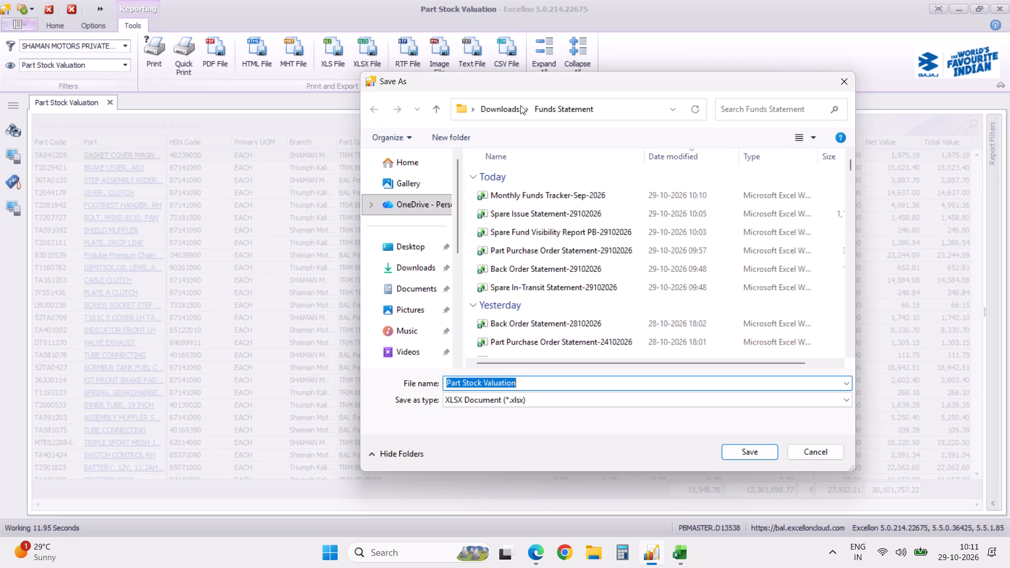
pyautogui.click(503, 104)
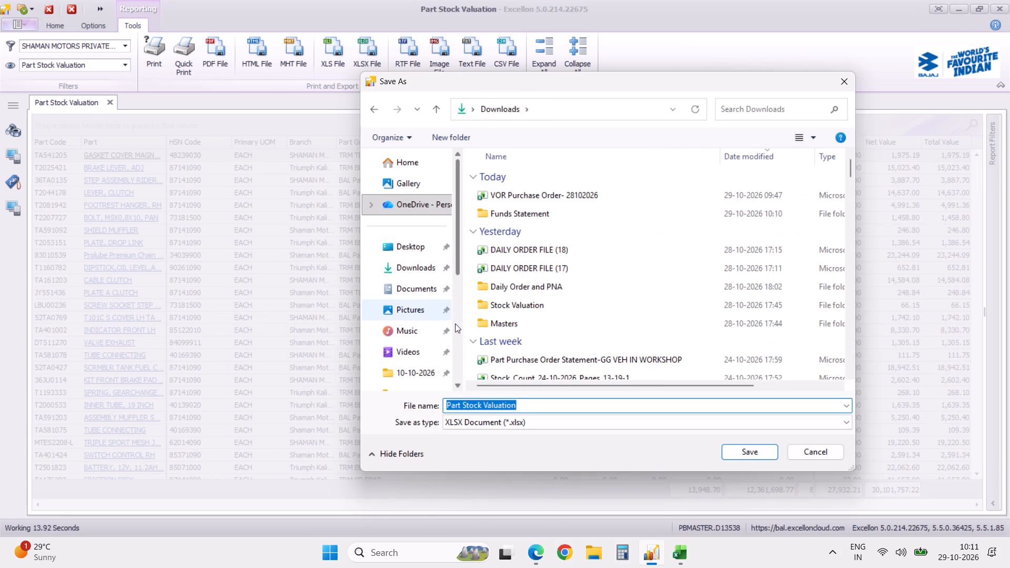
pyautogui.doubleClick(506, 307)
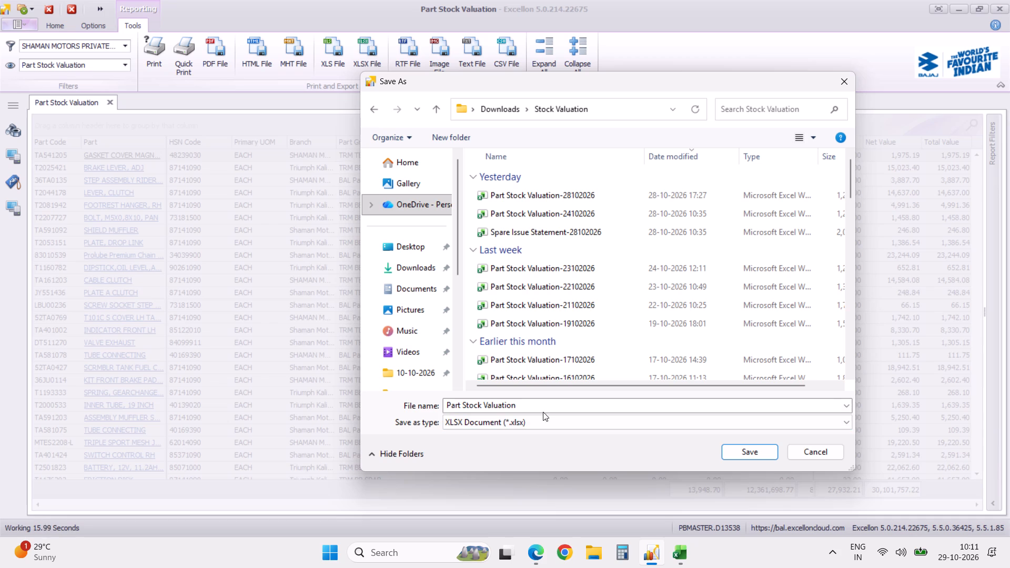
pyautogui.click(545, 406)
pyautogui.click(545, 406)
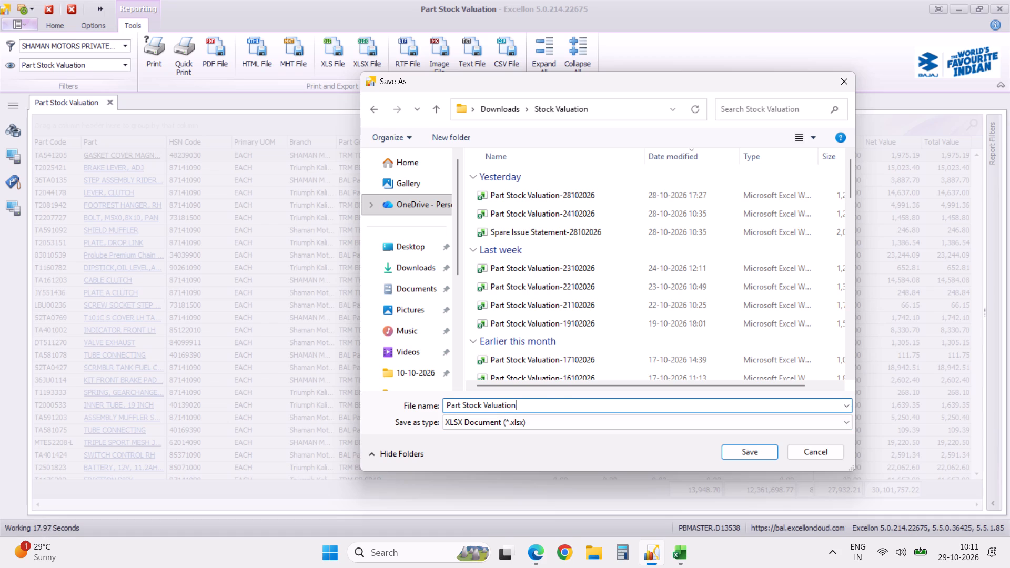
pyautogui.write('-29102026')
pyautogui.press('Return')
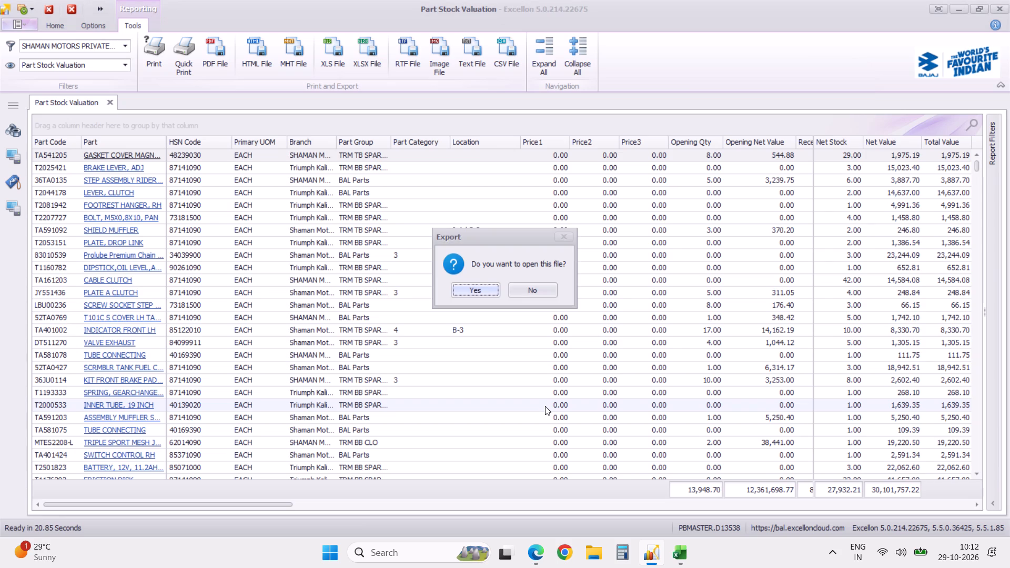
pyautogui.click(488, 291)
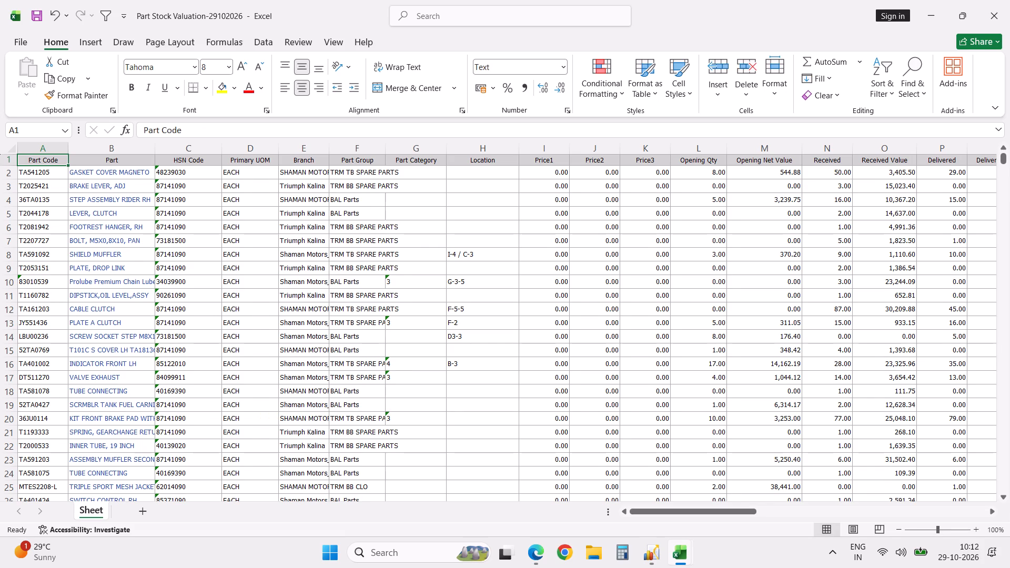
# Delete the totals row below the last part and return to the top of the sheet.
pyautogui.hotkey('ctrl', 'Down')
pyautogui.press('Down')
pyautogui.hotkey('shift', 'space')
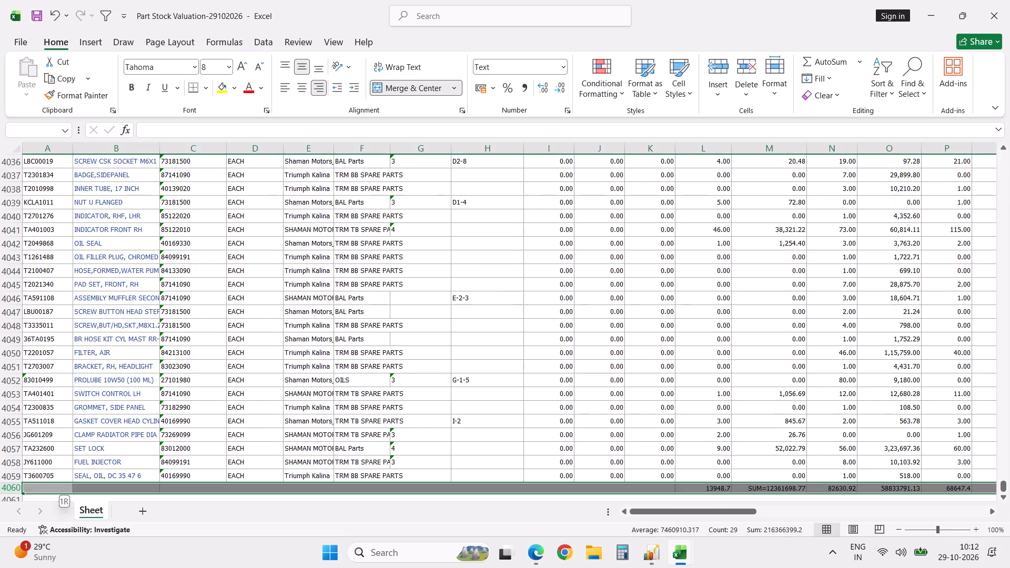
pyautogui.hotkey('ctrl', '-')
pyautogui.hotkey('ctrl', 'Up')
pyautogui.hotkey('ctrl', 'Up')
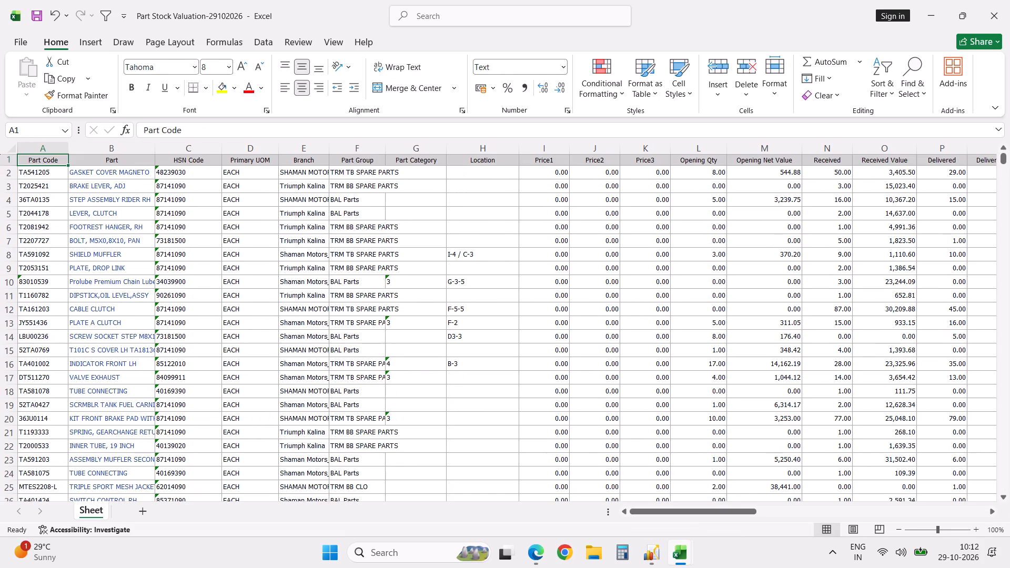
# Copy the Category and Part Group headers with their A2 lookup texts from Stock Cattegory _Sep'24 into AT1 of the Part Stock Valuation sheet.
pyautogui.hotkey('ctrl', 'Right')
pyautogui.press('Right')
pyautogui.press('Right')
pyautogui.press('Left')
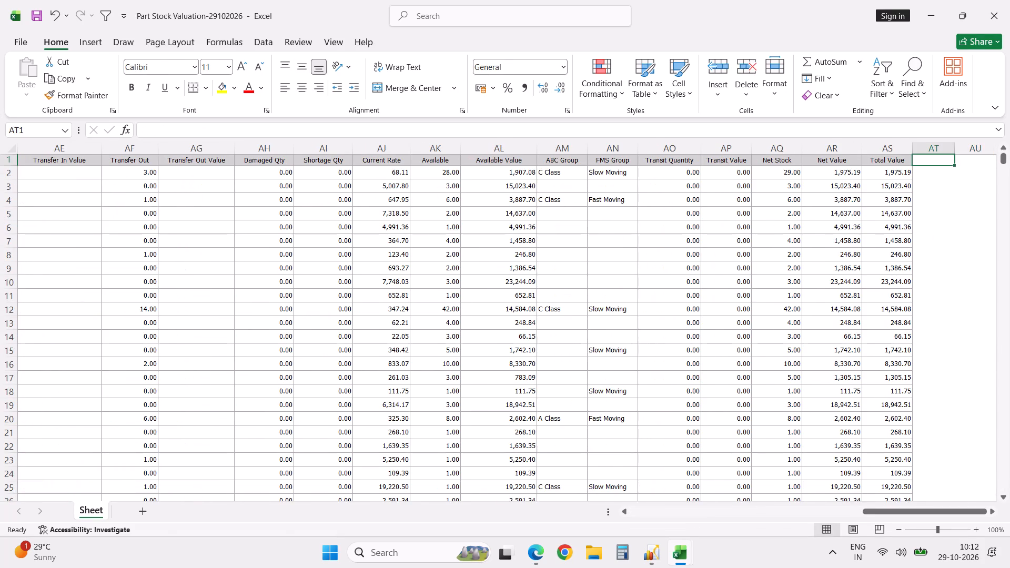
pyautogui.hotkey('alt', 'Tab')
pyautogui.hotkey('alt', 'Tab')
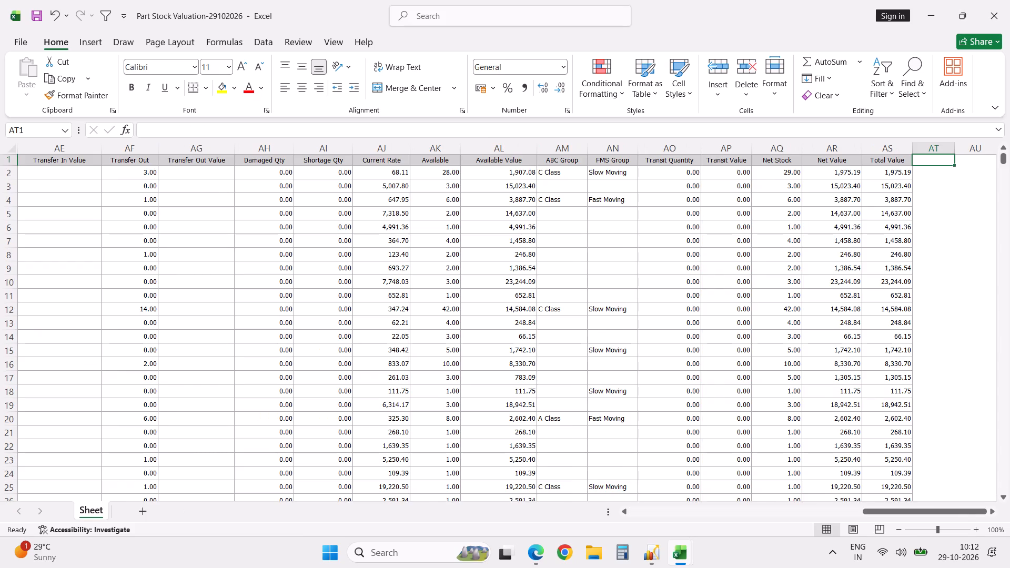
pyautogui.hotkey('alt', 'Tab')
pyautogui.hotkey('alt', 'Tab')
pyautogui.hotkey('alt', 'Tab')
pyautogui.hotkey('alt', 'Tab')
pyautogui.hotkey('alt', 'Tab')
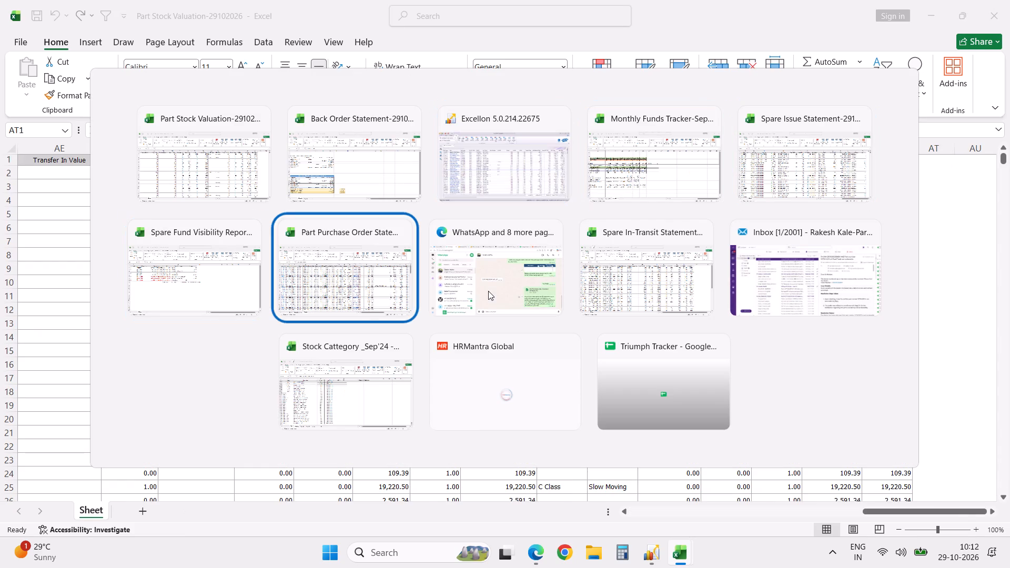
pyautogui.hotkey('alt', 'Tab')
pyautogui.hotkey('alt', 'Tab')
pyautogui.hotkey('alt', 'Tab')
pyautogui.hotkey('alt', 'Tab')
pyautogui.hotkey('alt', 'Tab')
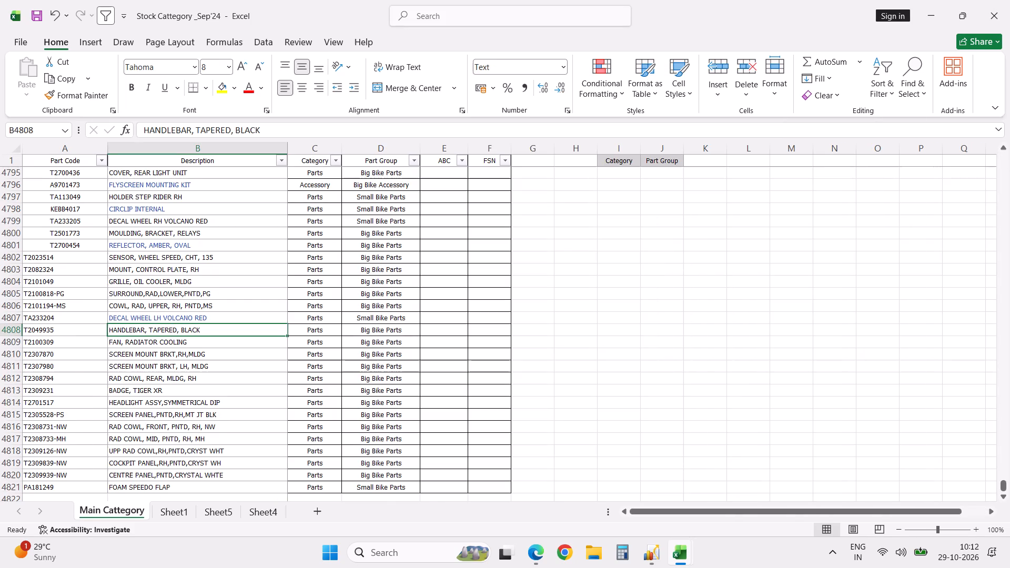
pyautogui.click(619, 163)
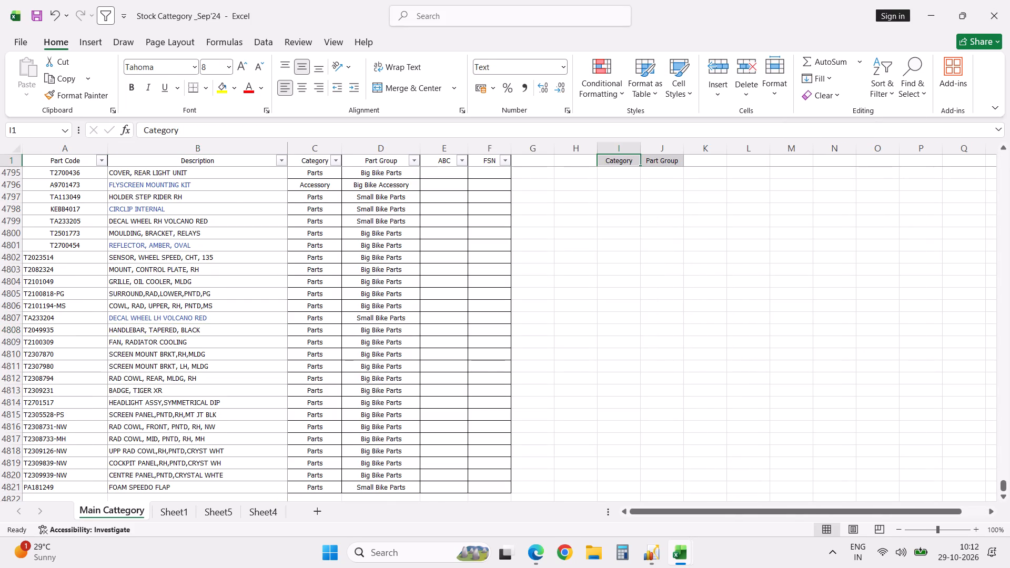
pyautogui.press('Down')
pyautogui.press('Down')
pyautogui.press('Down')
pyautogui.press('Down')
pyautogui.hotkey('shift', 'Right')
pyautogui.hotkey('shift', 'Down')
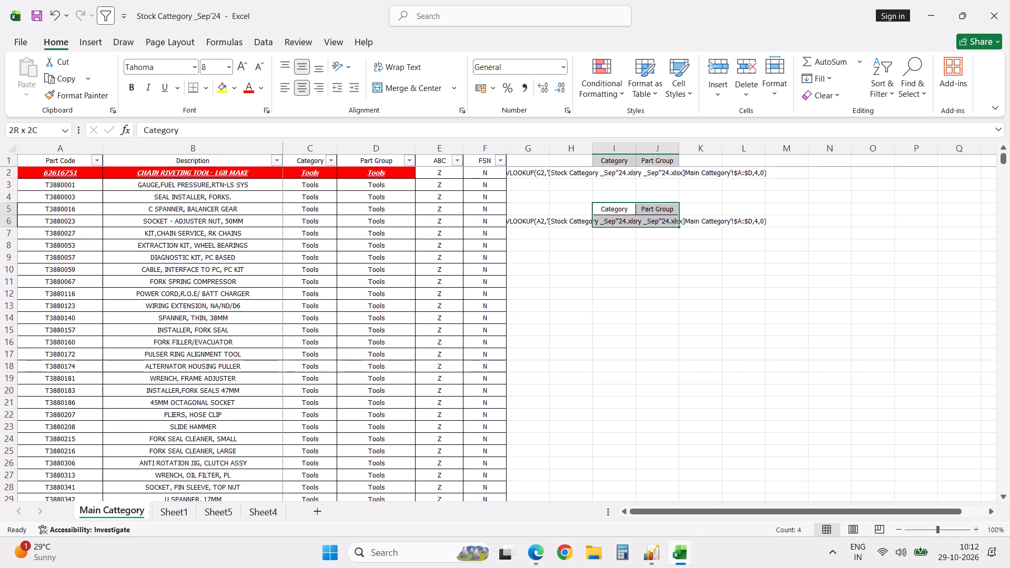
pyautogui.hotkey('ctrl', 'c')
pyautogui.hotkey('alt', 'Tab')
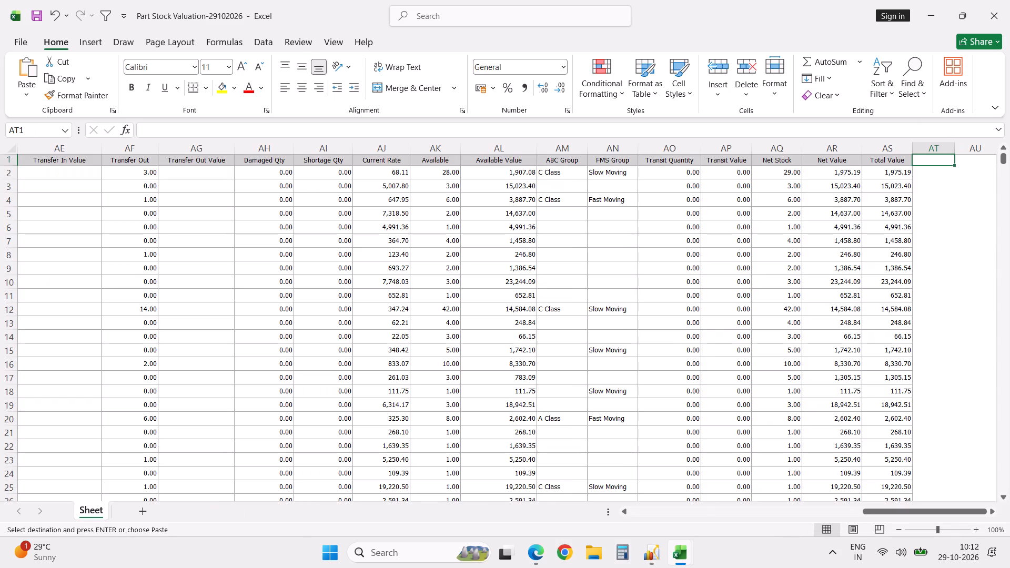
pyautogui.press('Return')
# Turn the lookup texts in AT2 and AU2 into working VLOOKUP formulas and fill both down to the last part row.
pyautogui.press('Down')
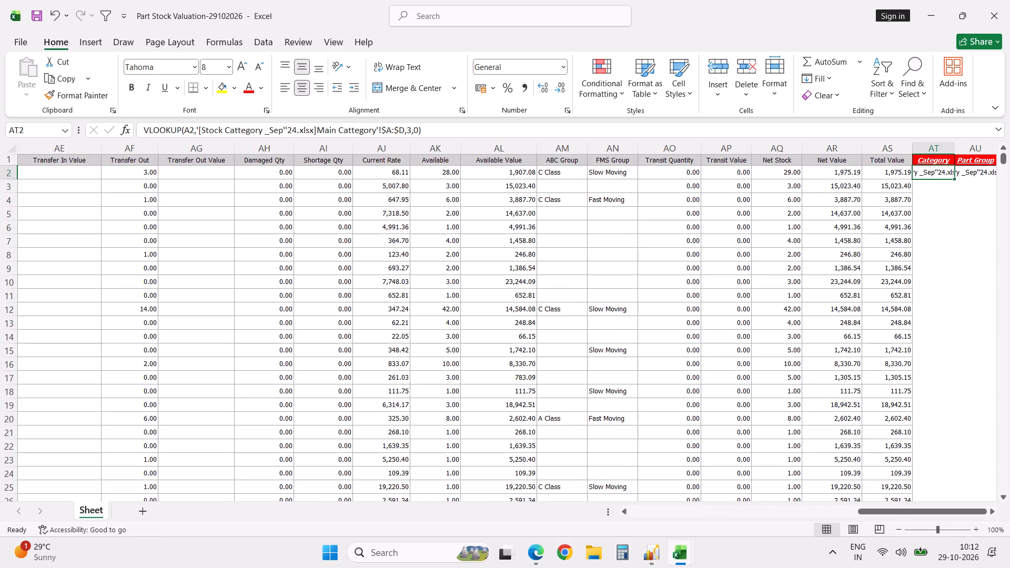
pyautogui.click(140, 130)
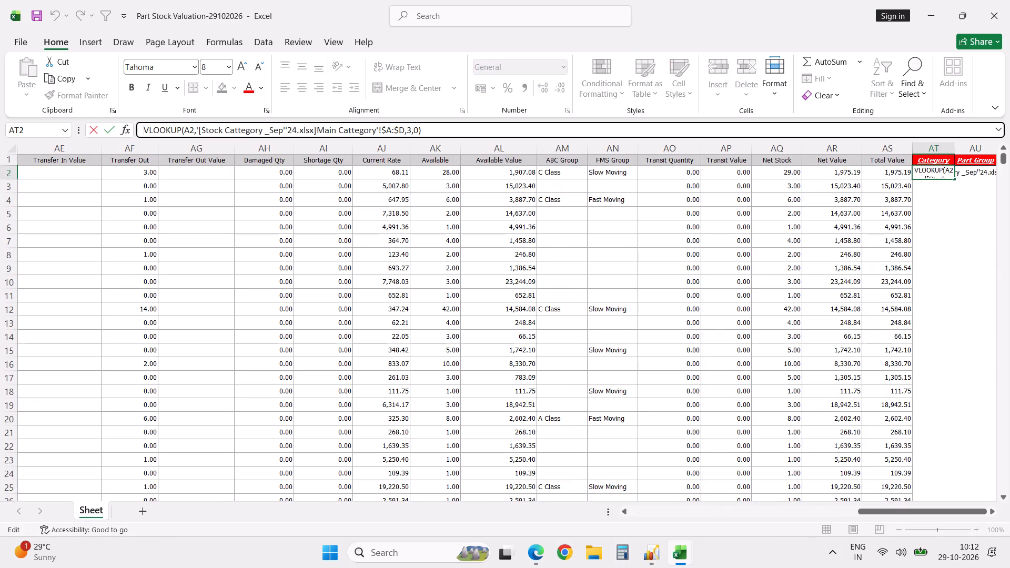
pyautogui.press('=')
pyautogui.press('Tab')
pyautogui.click(140, 130)
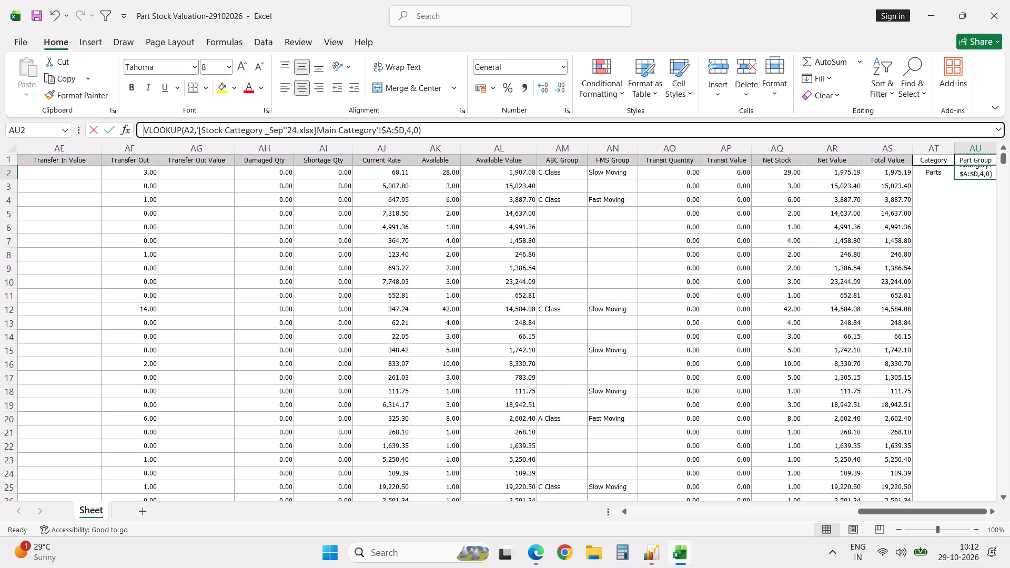
pyautogui.press('=')
pyautogui.press('Tab')
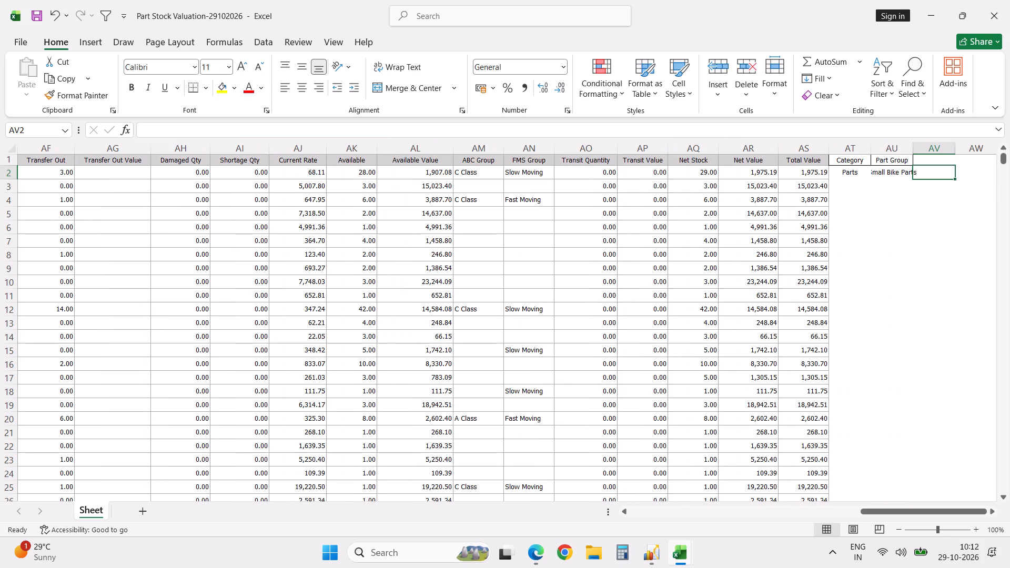
pyautogui.press('Left')
pyautogui.press('Left')
pyautogui.hotkey('shift', 'Right')
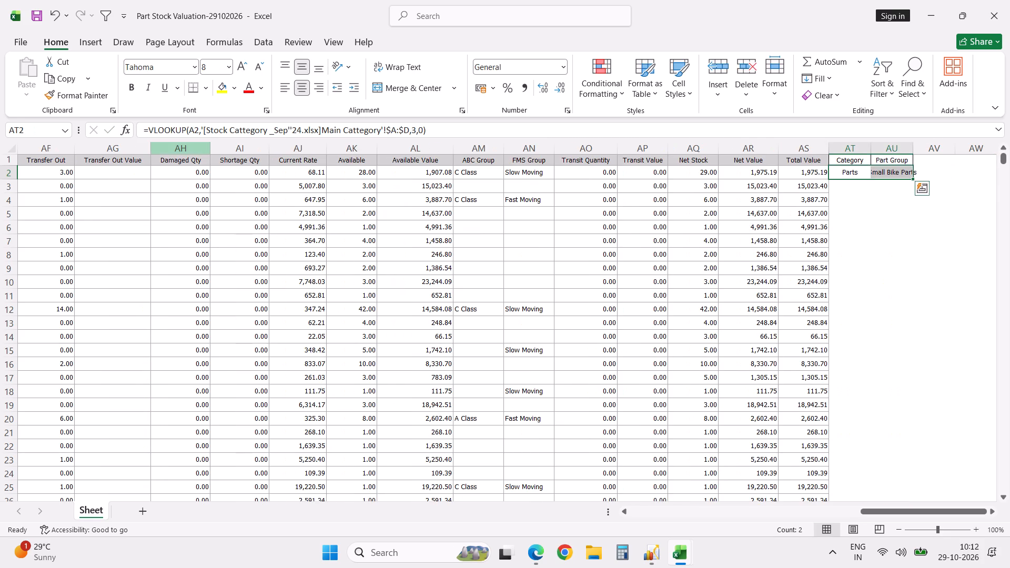
pyautogui.doubleClick(914, 179)
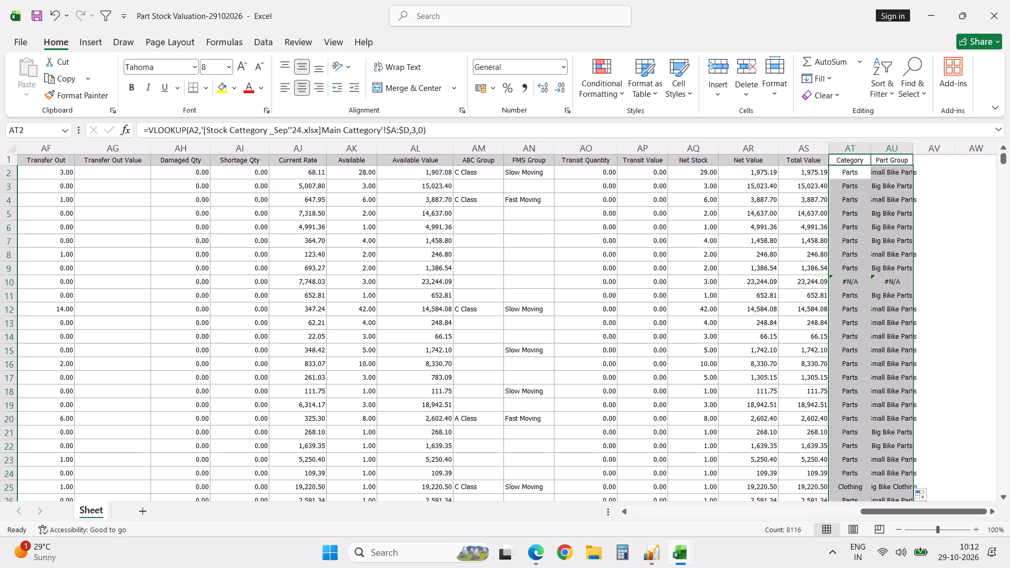
# Turn on filtering for the header row and open the Category column's filter.
pyautogui.click(849, 159)
pyautogui.write('dff')
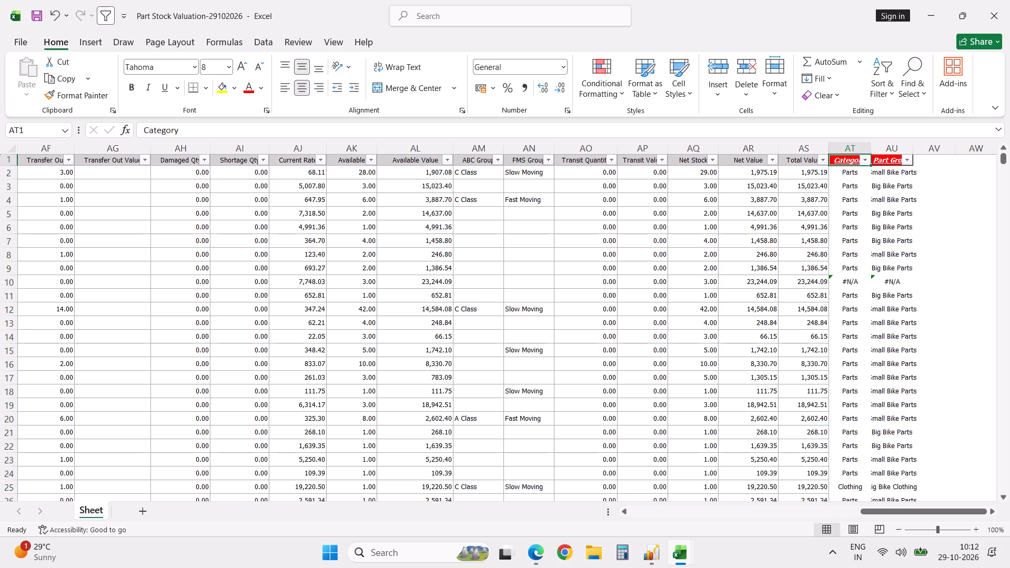
pyautogui.click(866, 162)
pyautogui.click(567, 338)
# Browse Downloads to the Incentives folder in Apurva Sir Reports, open Spare Issue Return Statement-Sep 2026, and close it again.
pyautogui.click(596, 553)
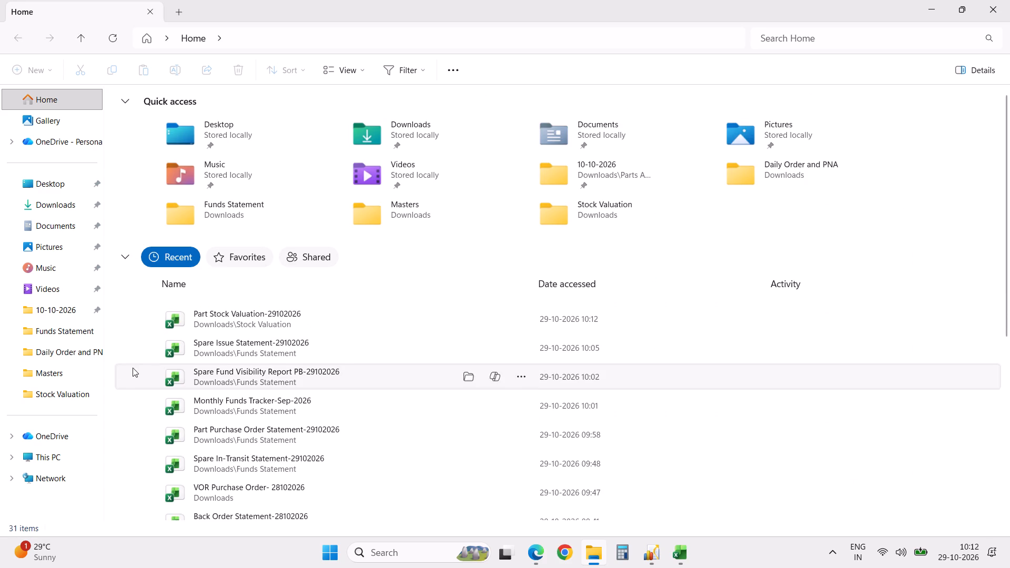
pyautogui.click(80, 379)
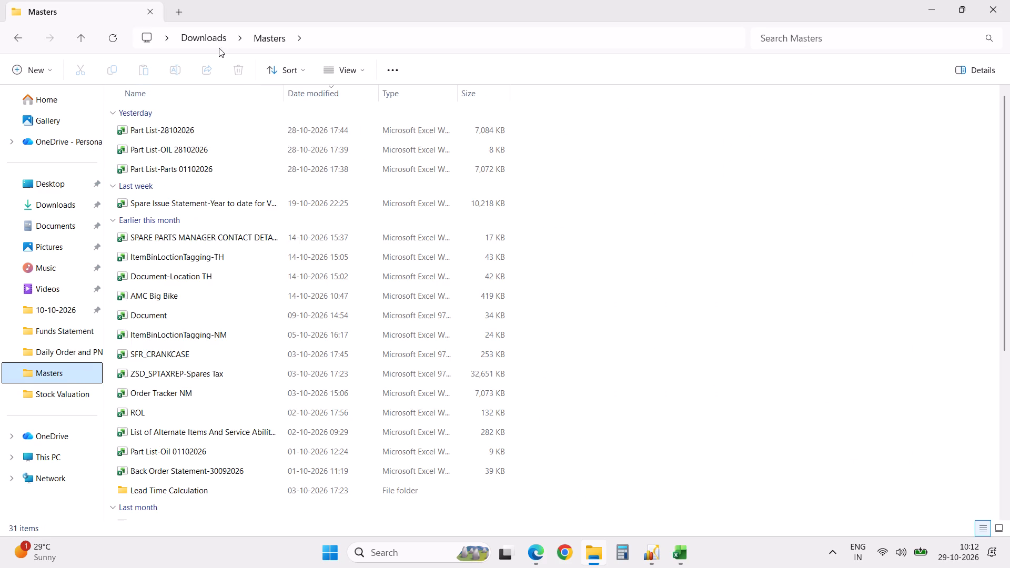
pyautogui.click(217, 45)
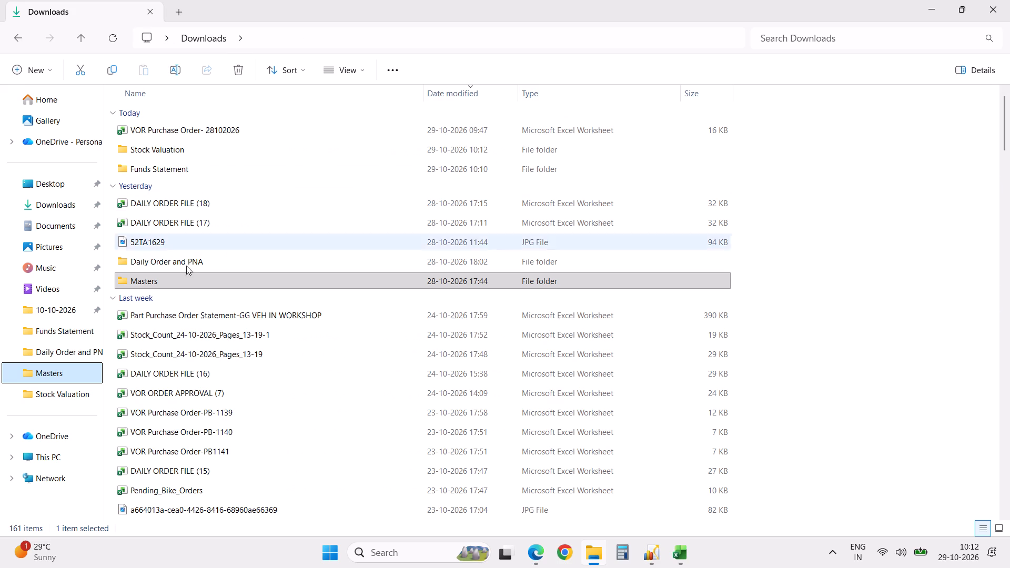
pyautogui.press('a')
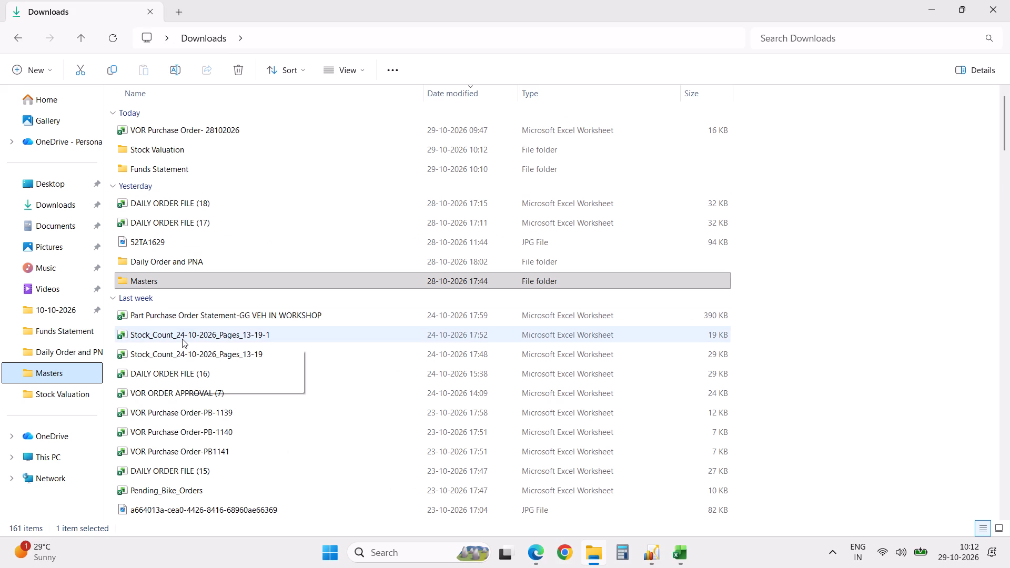
pyautogui.write('ap')
pyautogui.hscroll(-3, 182, 339)
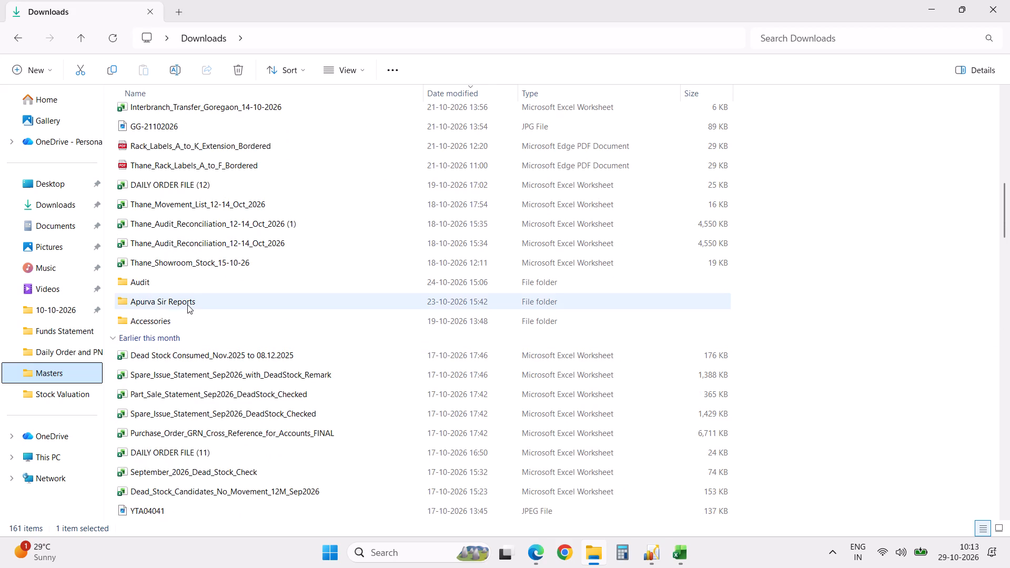
pyautogui.doubleClick(188, 303)
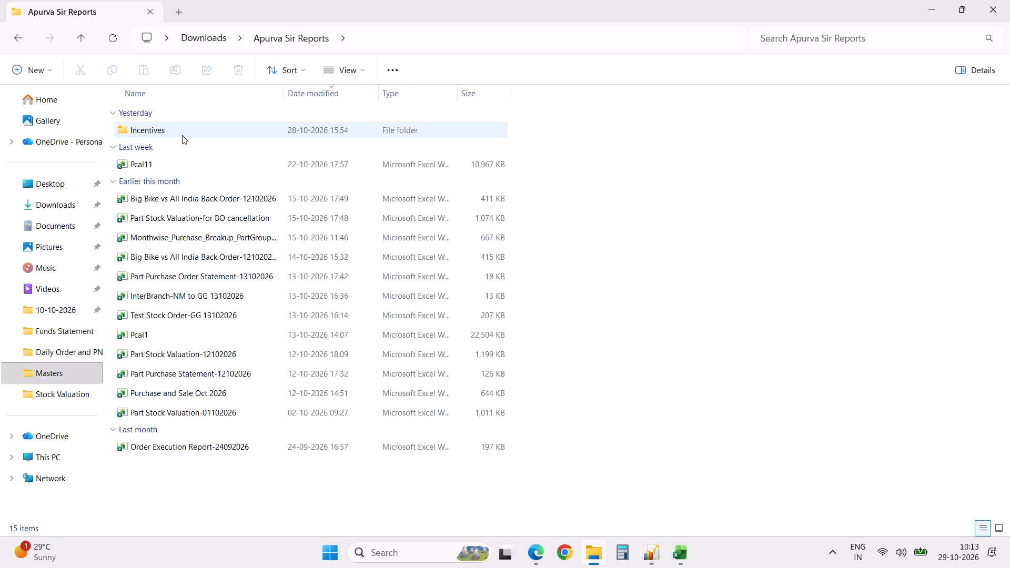
pyautogui.doubleClick(181, 131)
pyautogui.doubleClick(181, 131)
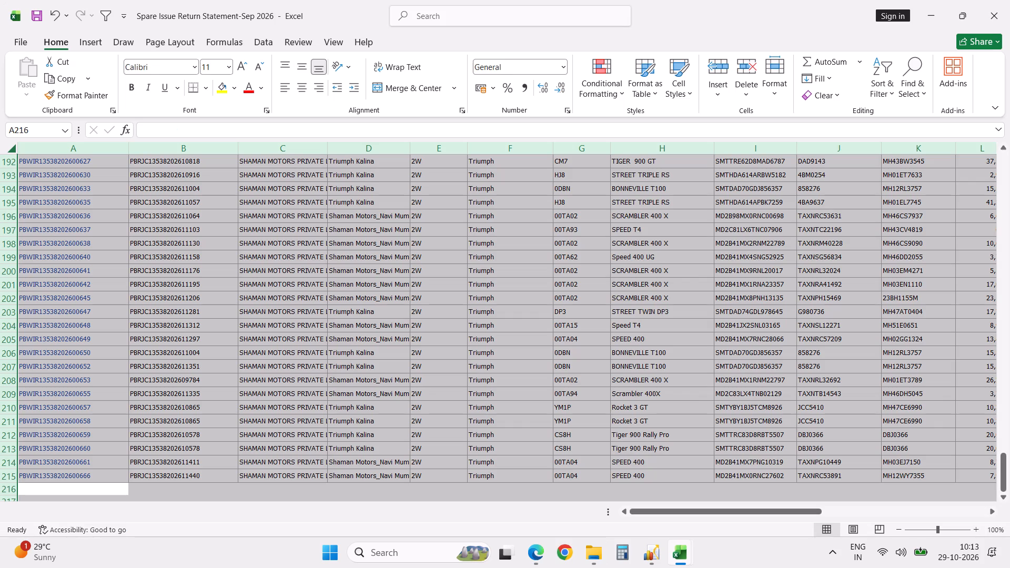
pyautogui.click(992, 12)
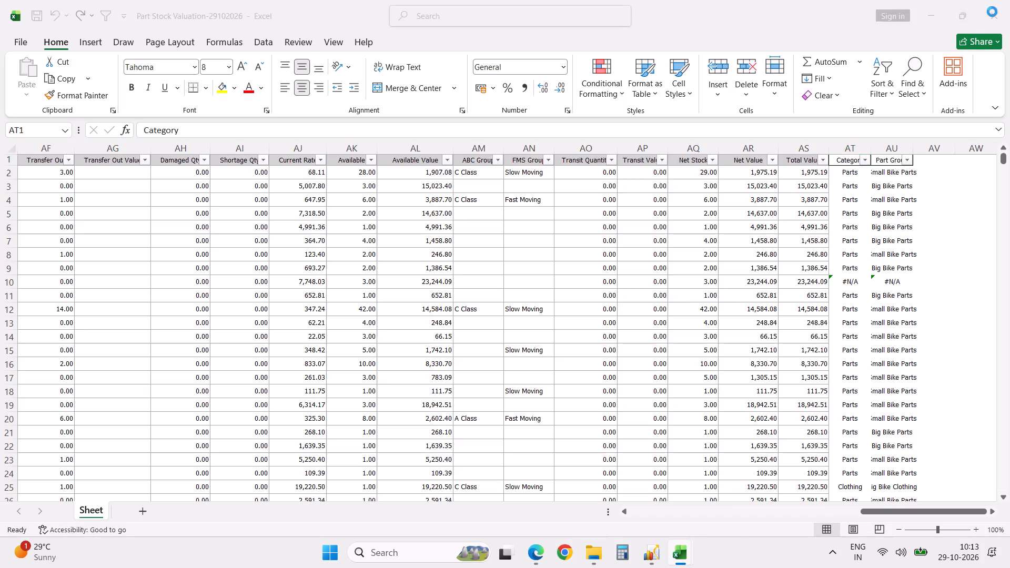
# Open Dead Spare Issue Statement-Sep 2026 from the Incentives folder without updating its external links.
pyautogui.hotkey('alt', 'Tab')
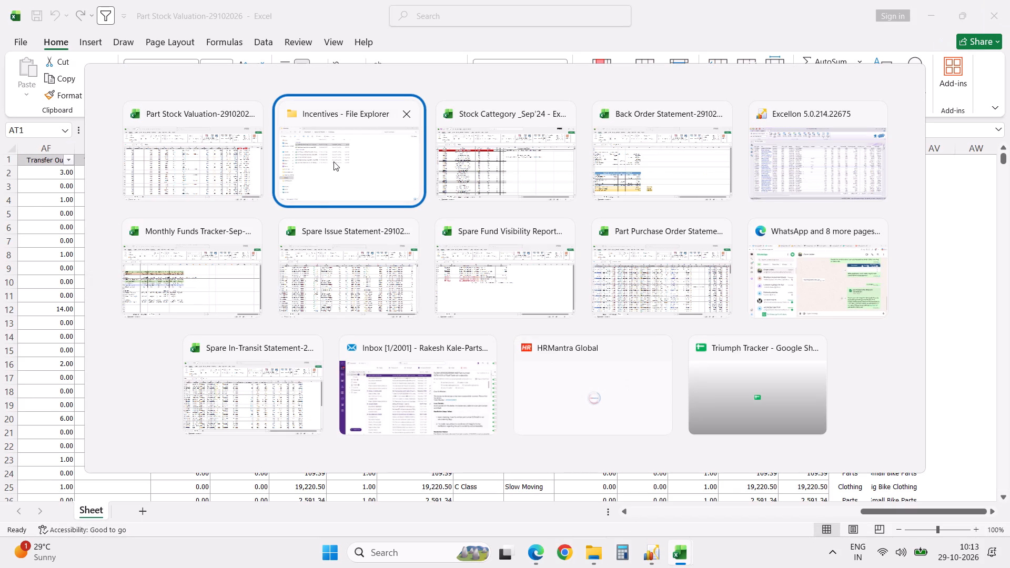
pyautogui.click(334, 161)
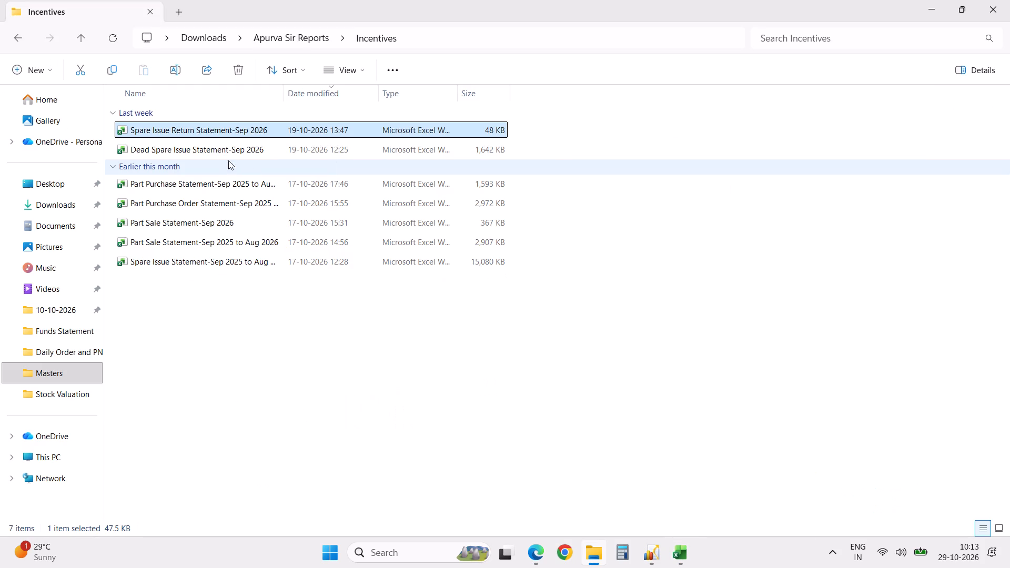
pyautogui.doubleClick(232, 151)
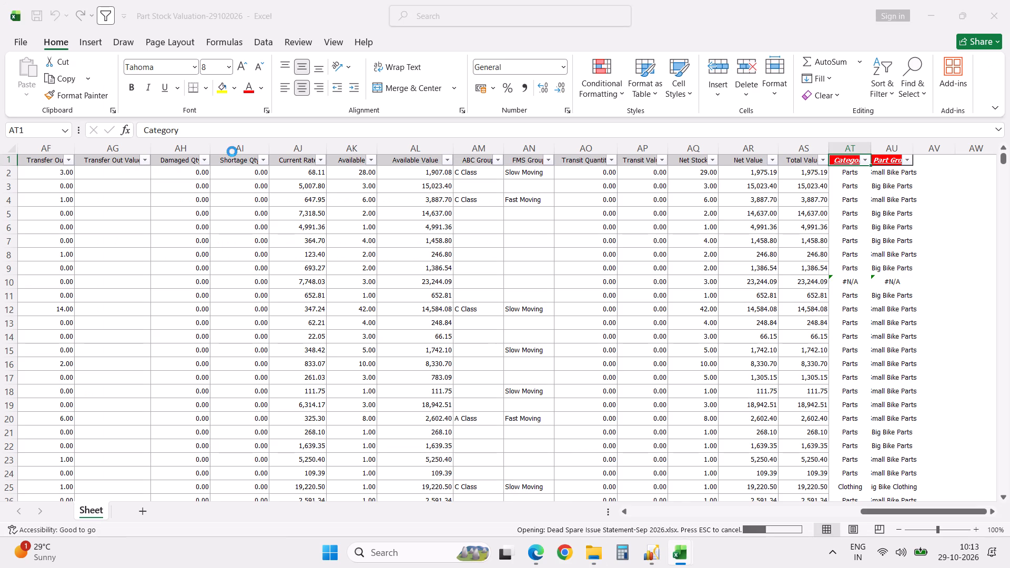
pyautogui.click(567, 322)
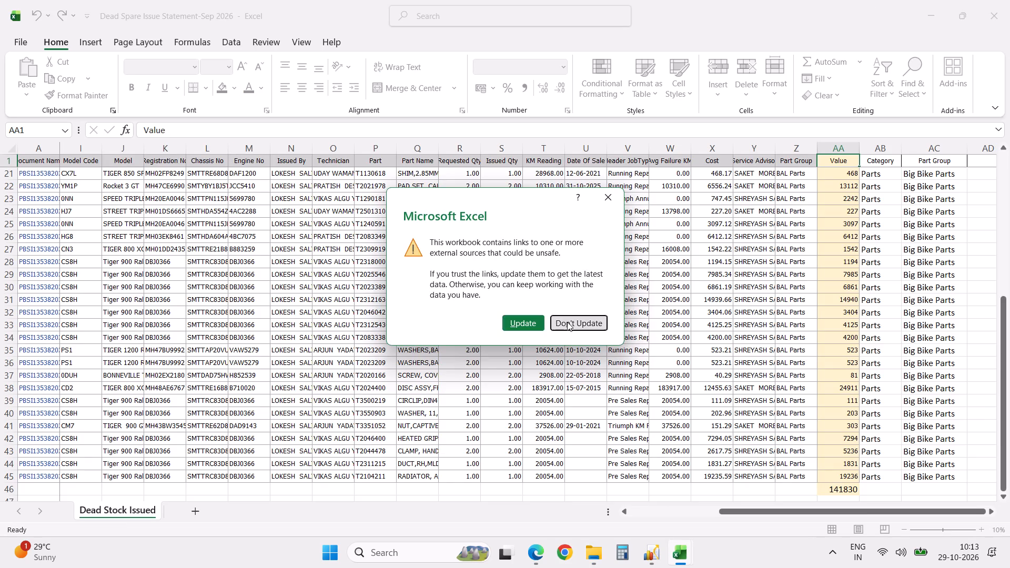
# Check the Value column's sum for the Small Bike Parts rows and for all part rows, excluding the total, and close the workbook.
pyautogui.scroll(20, 652, 315)
pyautogui.scroll(10, 652, 315)
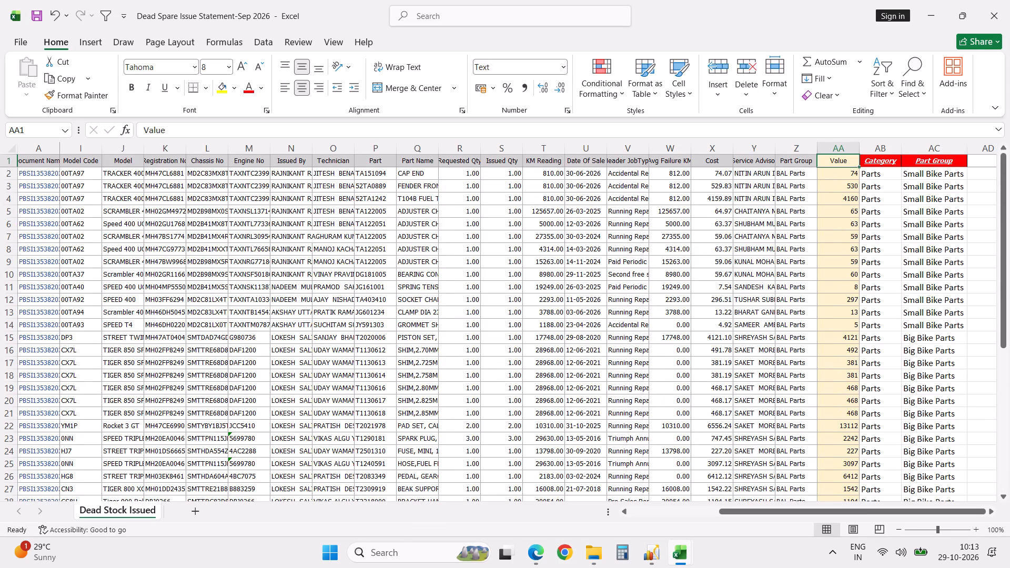
pyautogui.click(841, 176)
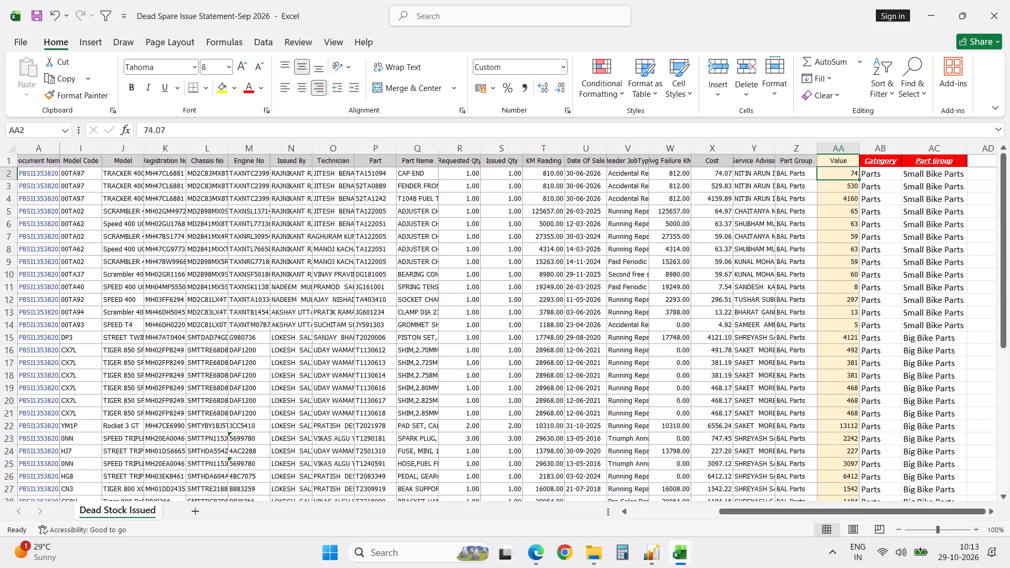
pyautogui.hotkey('shift', 'Down')
pyautogui.hotkey('shift', 'Down')
pyautogui.hotkey('shift', 'Down')
pyautogui.hotkey('shift', 'Down')
pyautogui.hotkey('shift', 'Down')
pyautogui.hotkey('shift', 'Down')
pyautogui.hotkey('shift', 'Down')
pyautogui.hotkey('shift', 'Down')
pyautogui.hotkey('shift', 'Down')
pyautogui.hotkey('shift', 'Down')
pyautogui.hotkey('shift', 'Down')
pyautogui.hotkey('shift', 'Down')
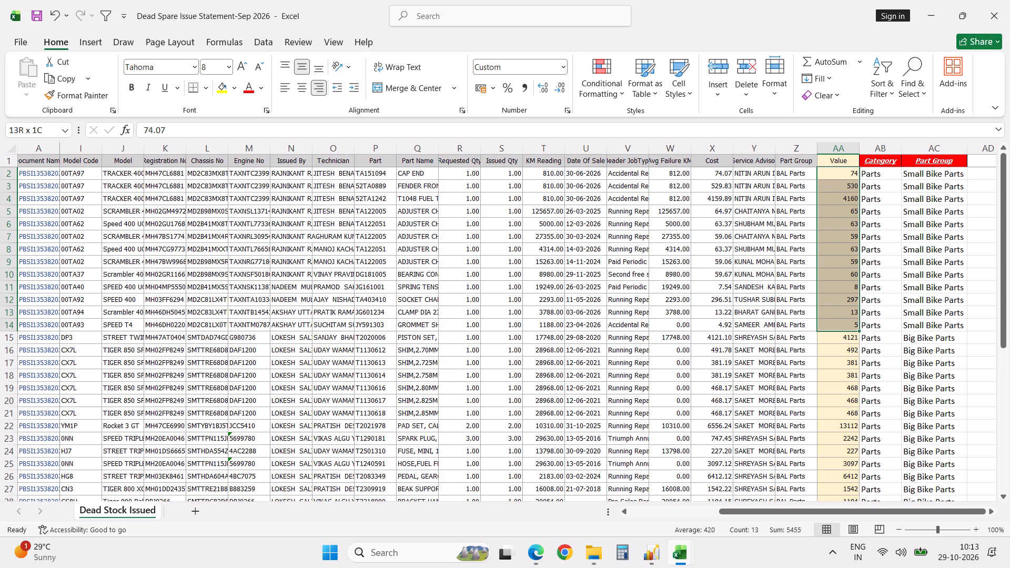
pyautogui.hotkey('ctrl', 'shift', 'Down')
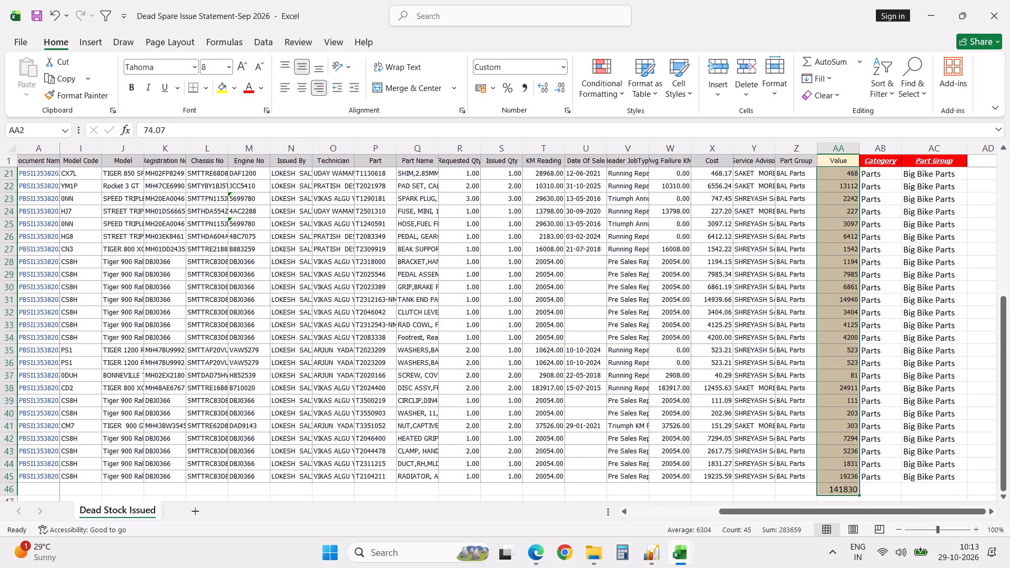
pyautogui.hotkey('shift', 'Up')
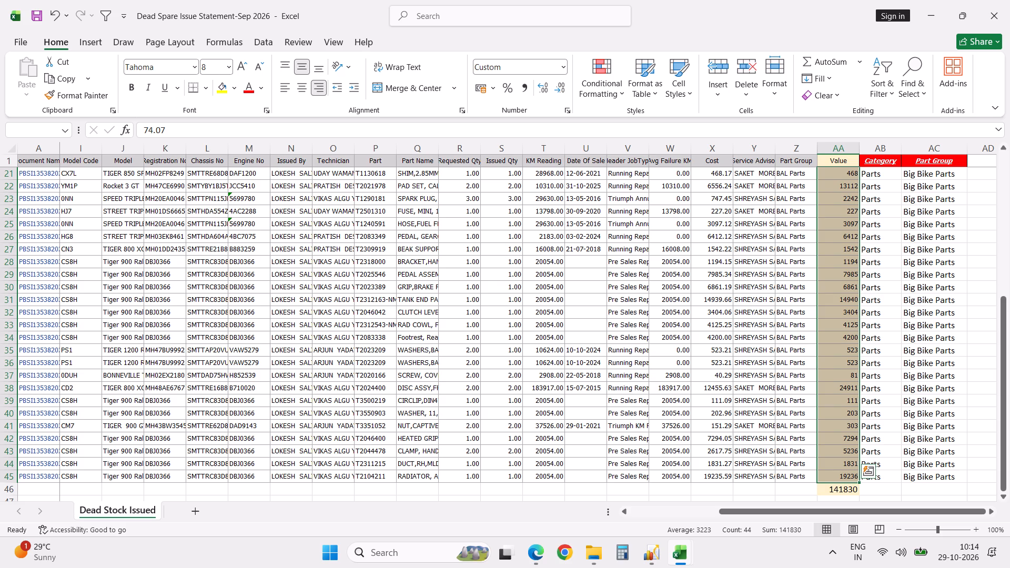
pyautogui.click(997, 13)
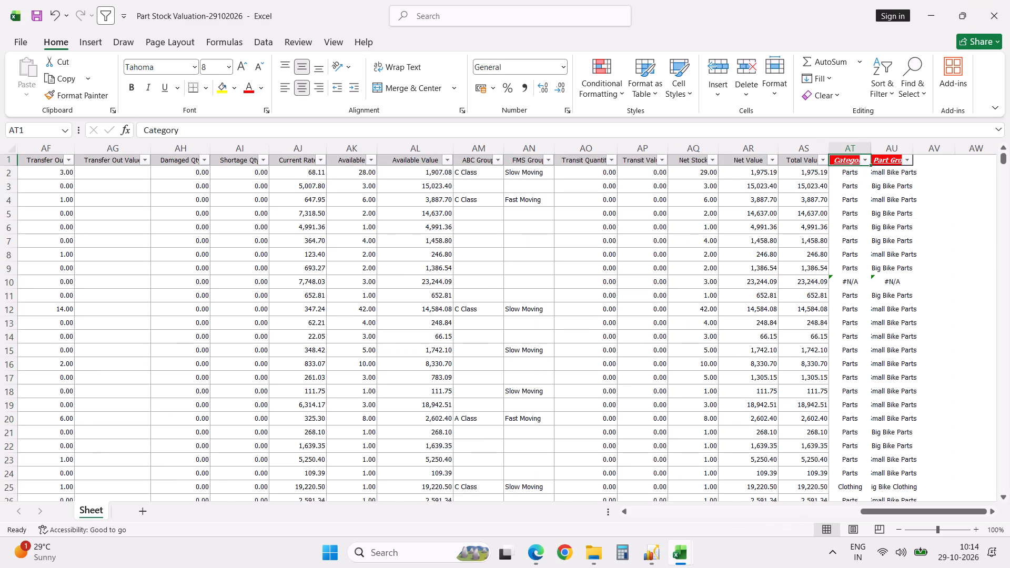
# Filter the Category column of the Part Stock Valuation sheet to show only #N/A.
pyautogui.click(865, 163)
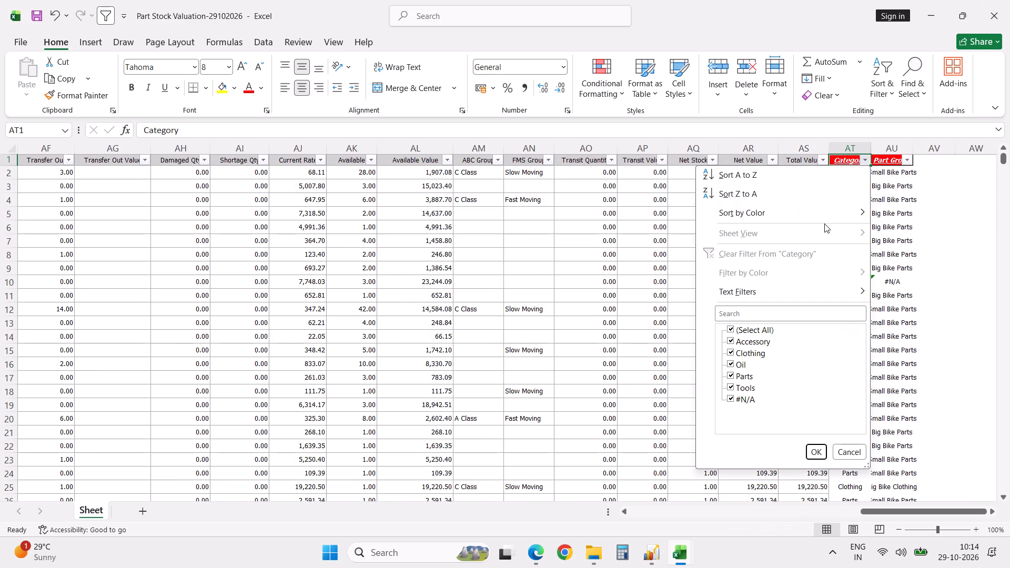
pyautogui.click(750, 329)
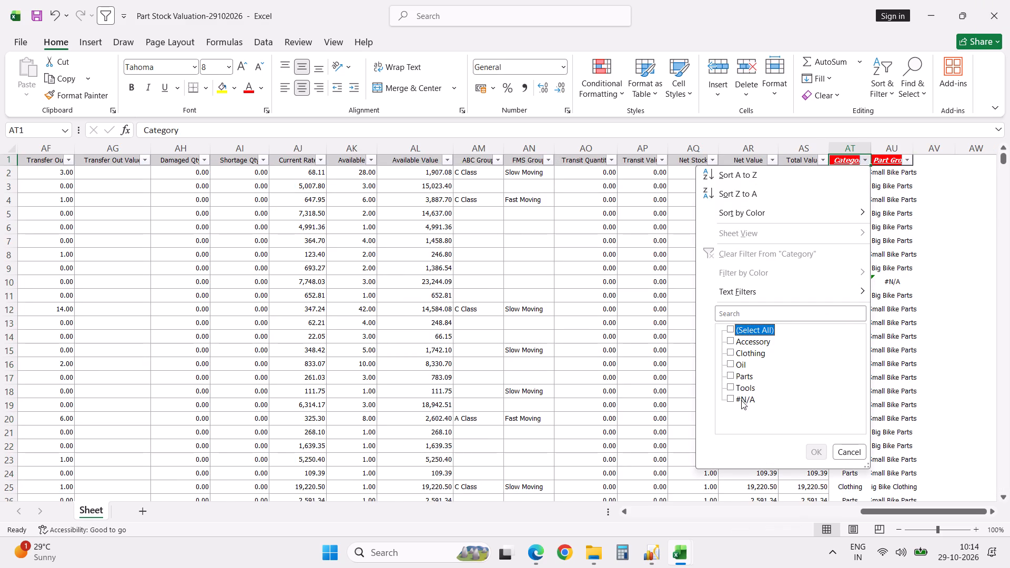
pyautogui.click(741, 400)
pyautogui.click(815, 451)
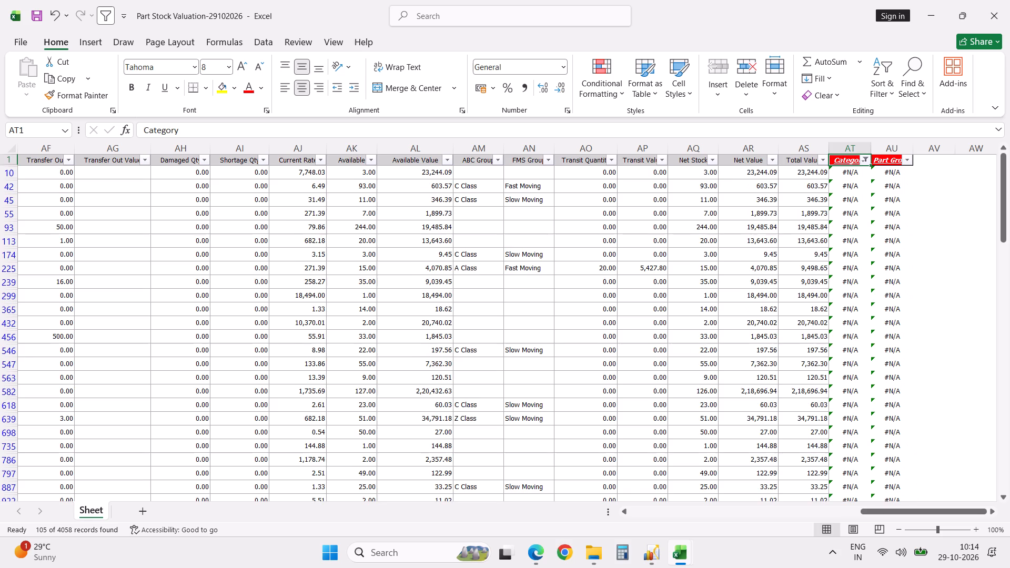
# Convert the filtered part codes in column A from text to numbers and reapply the filter.
pyautogui.click(129, 159)
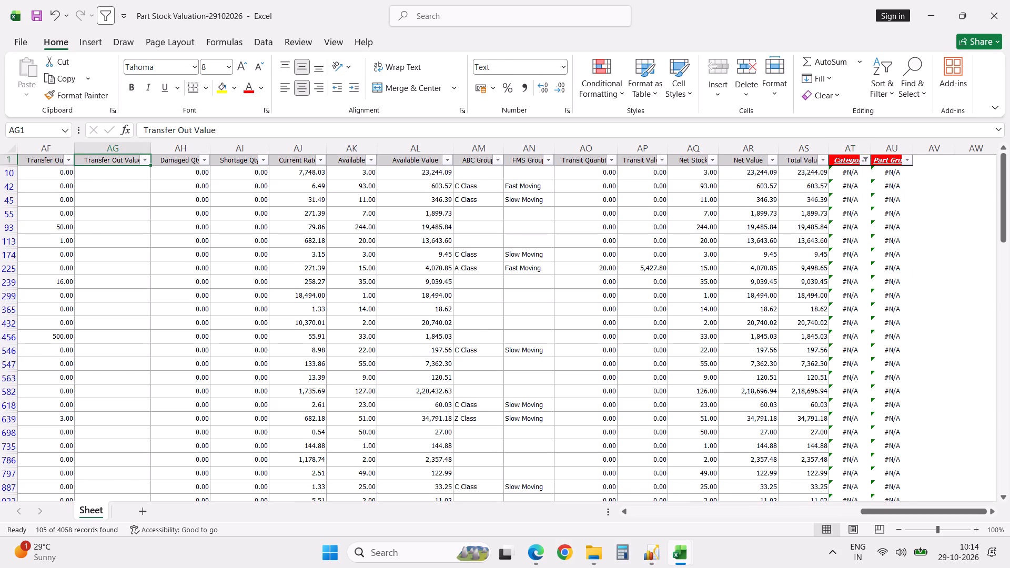
pyautogui.hotkey('ctrl', 'Left')
pyautogui.press('Down')
pyautogui.hotkey('ctrl', 'shift', 'Down')
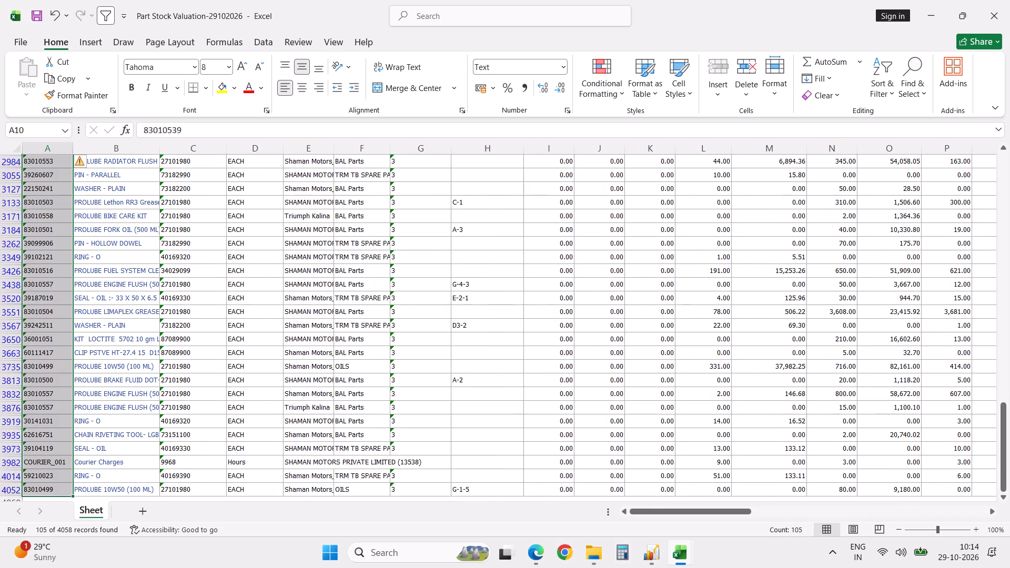
pyautogui.click(79, 163)
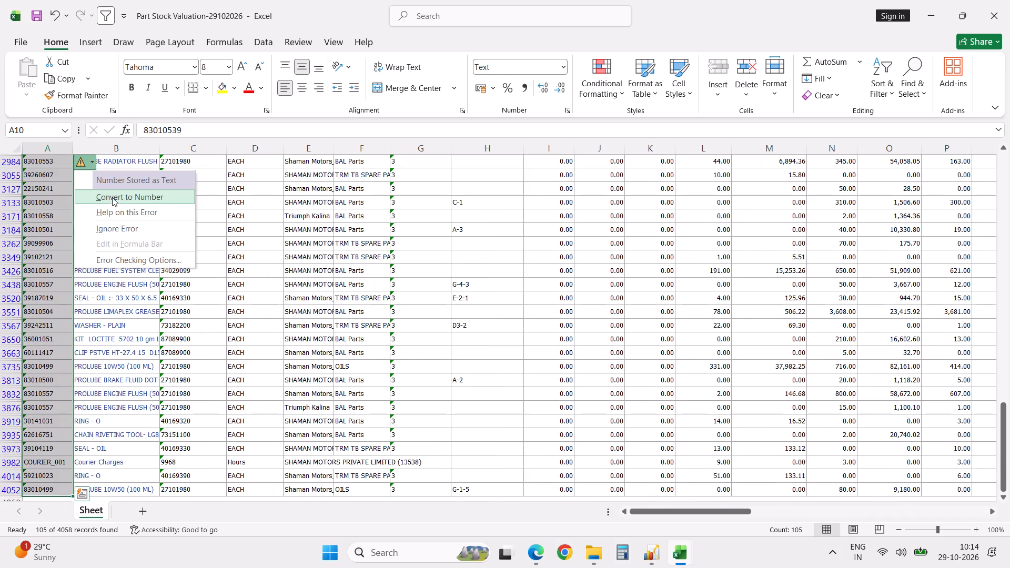
pyautogui.click(120, 198)
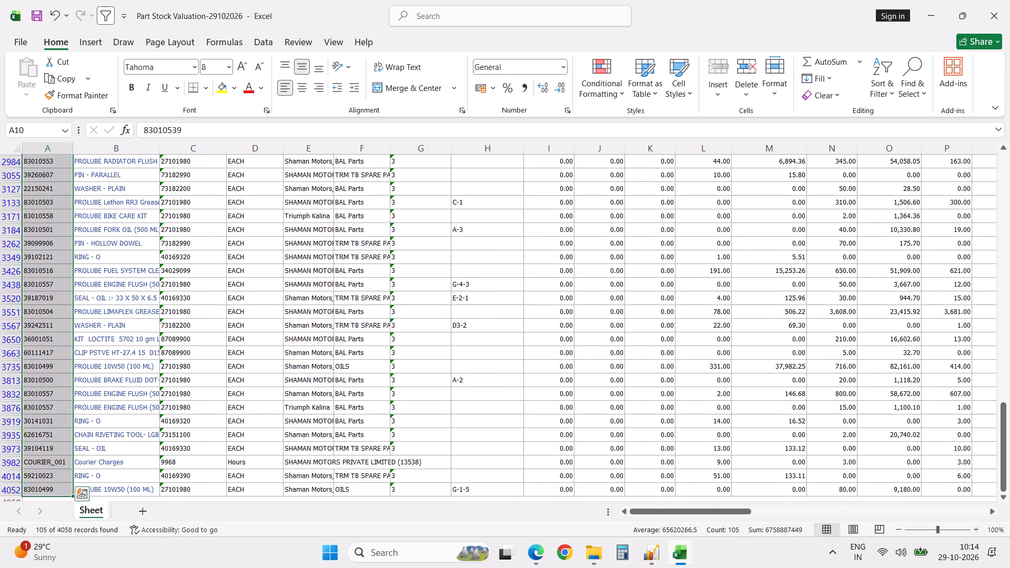
pyautogui.hotkey('ctrl', 'Up')
pyautogui.click(149, 163)
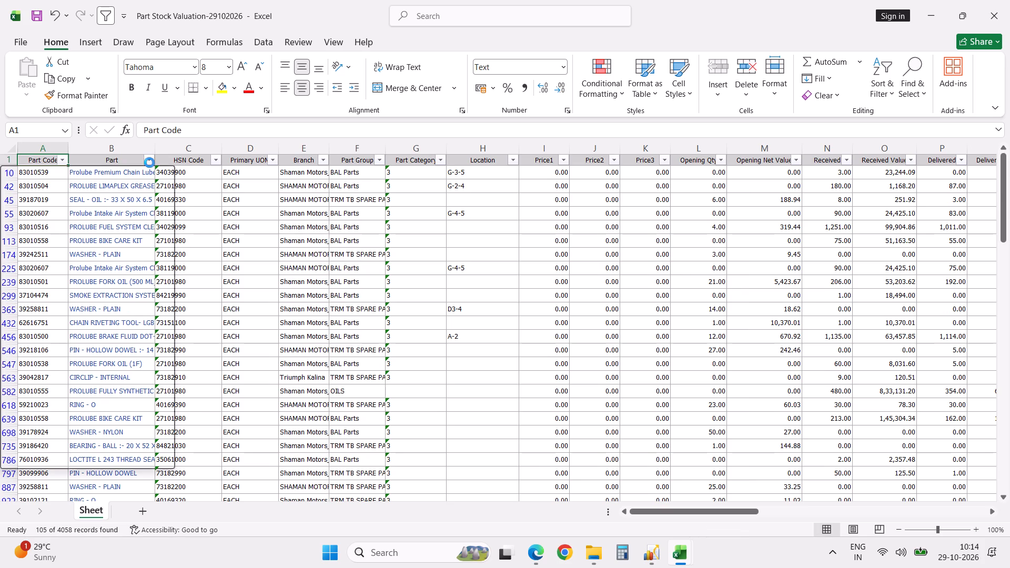
pyautogui.click(123, 457)
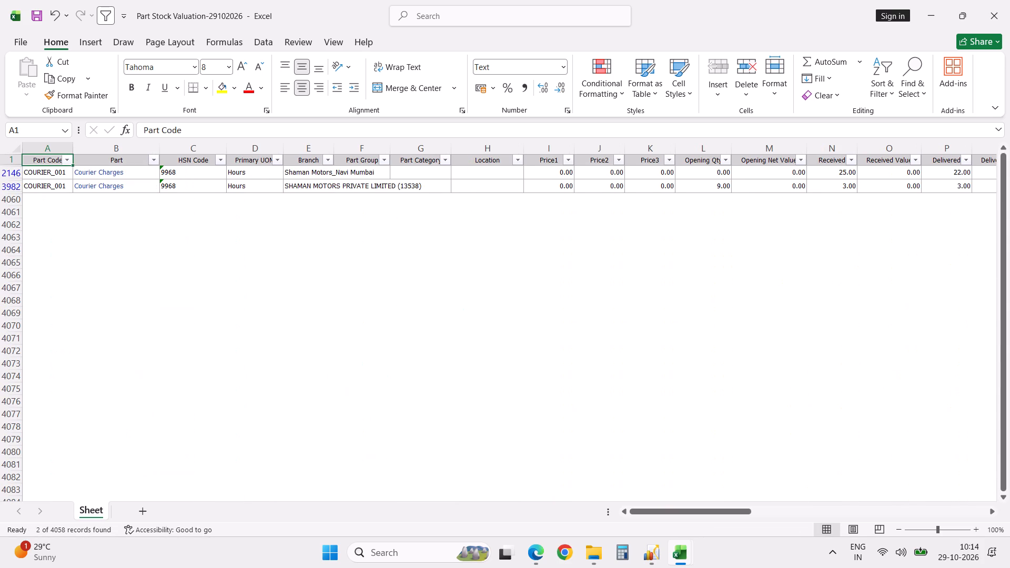
# Delete the two COURIER_001 Courier Charges rows and turn off filtering on the sheet.
pyautogui.click(14, 174)
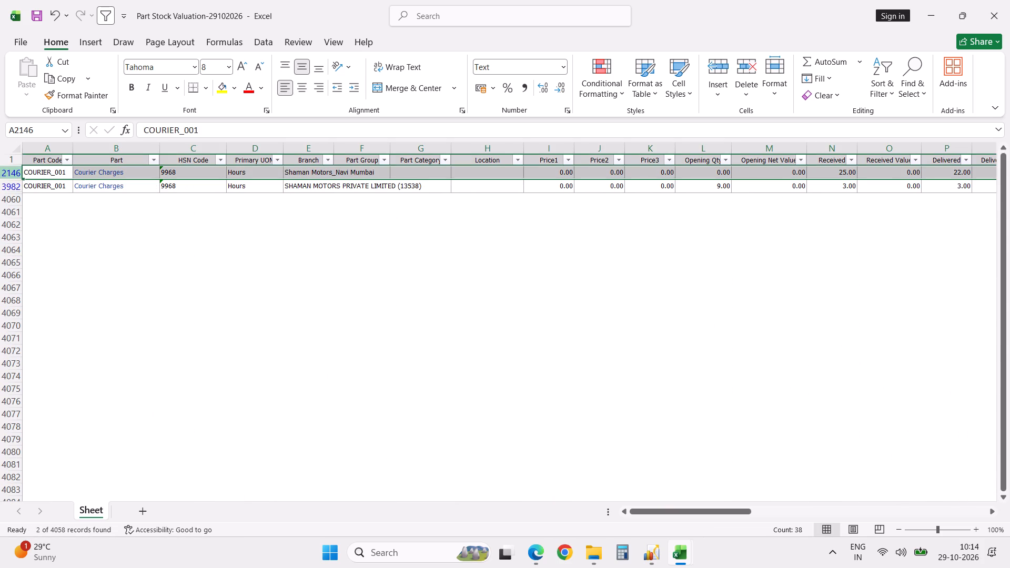
pyautogui.hotkey('ctrl', '-')
pyautogui.click(14, 174)
pyautogui.hotkey('ctrl', '-')
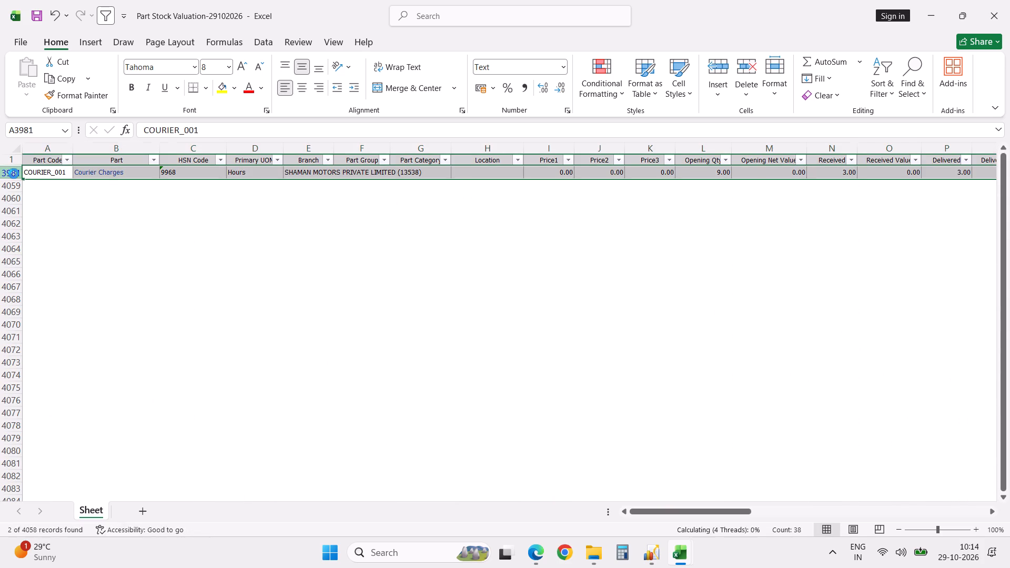
pyautogui.write('dff')
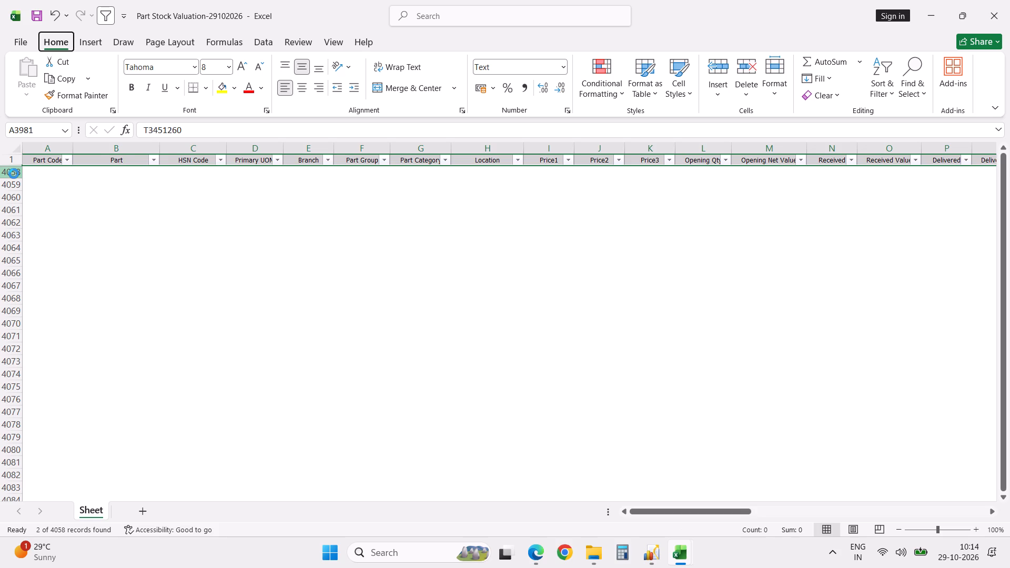
# Create a PivotTable on a new sheet from the full part stock data, range A1:AU4057.
pyautogui.click(35, 165)
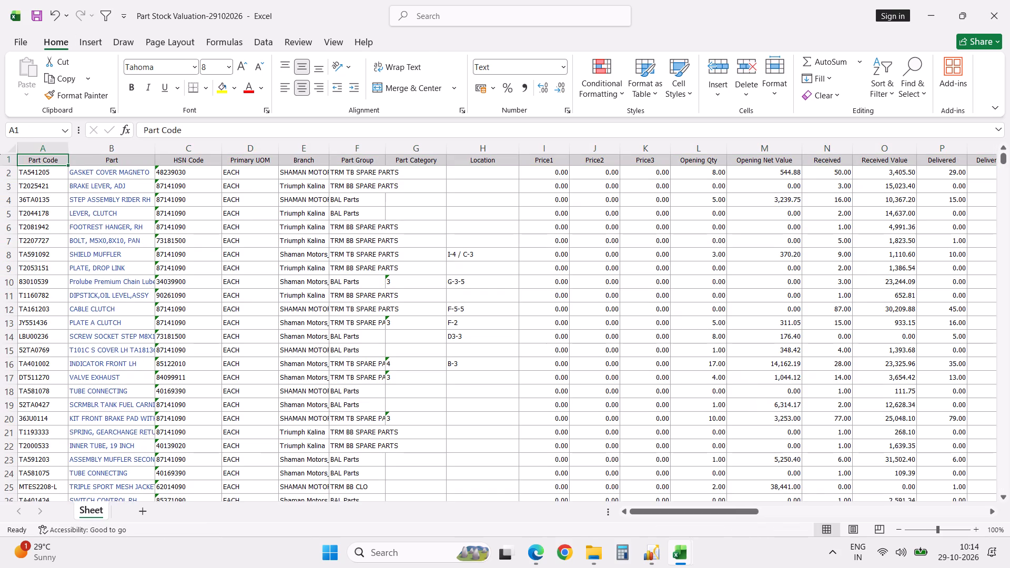
pyautogui.hotkey('alt', 'd')
pyautogui.write('pn')
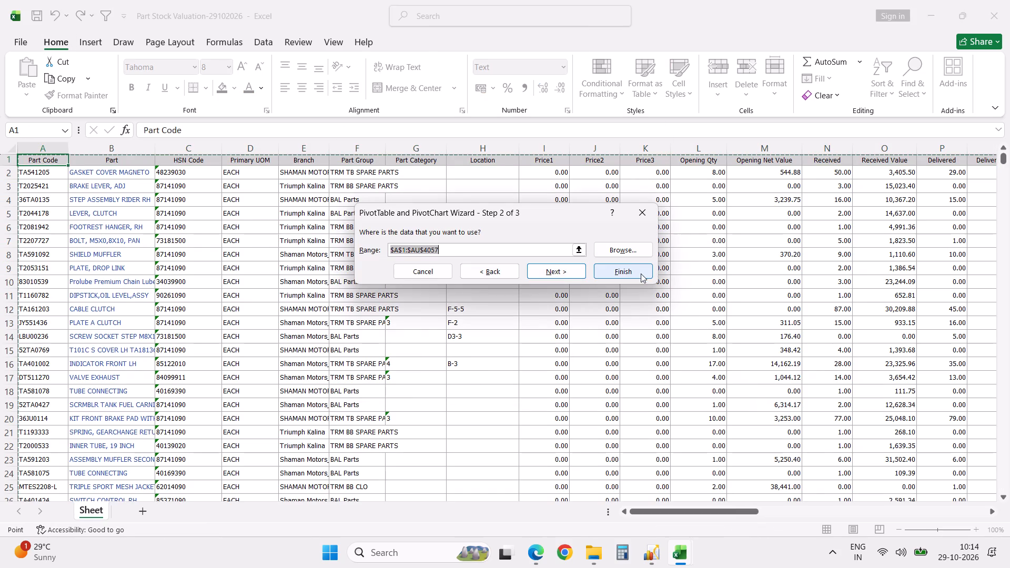
pyautogui.click(640, 271)
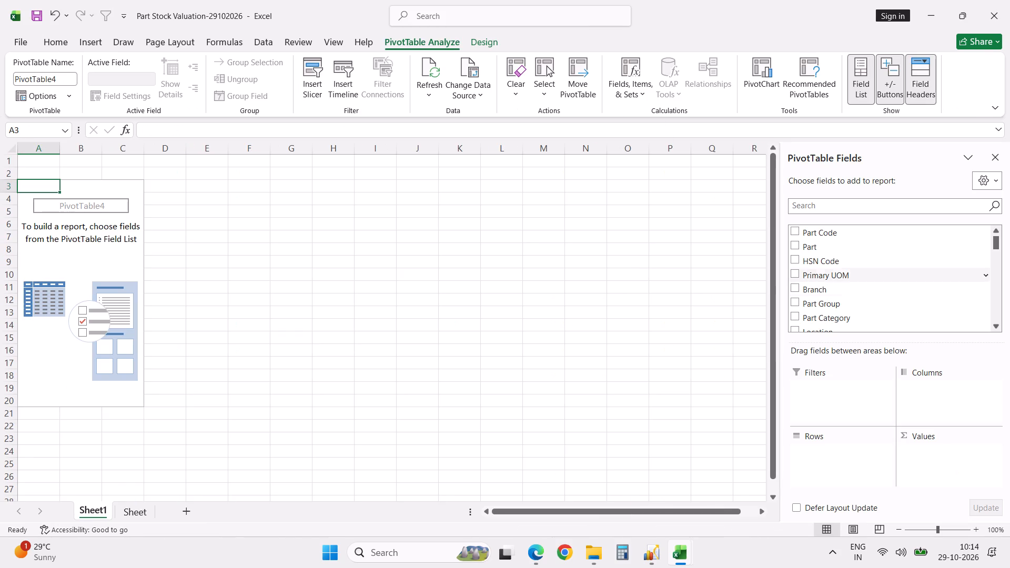
# Lay out the PivotTable with Part Group2 as rows, Category as columns and the sum of Available Value as values.
pyautogui.moveTo(995, 245); pyautogui.dragTo(999, 321)
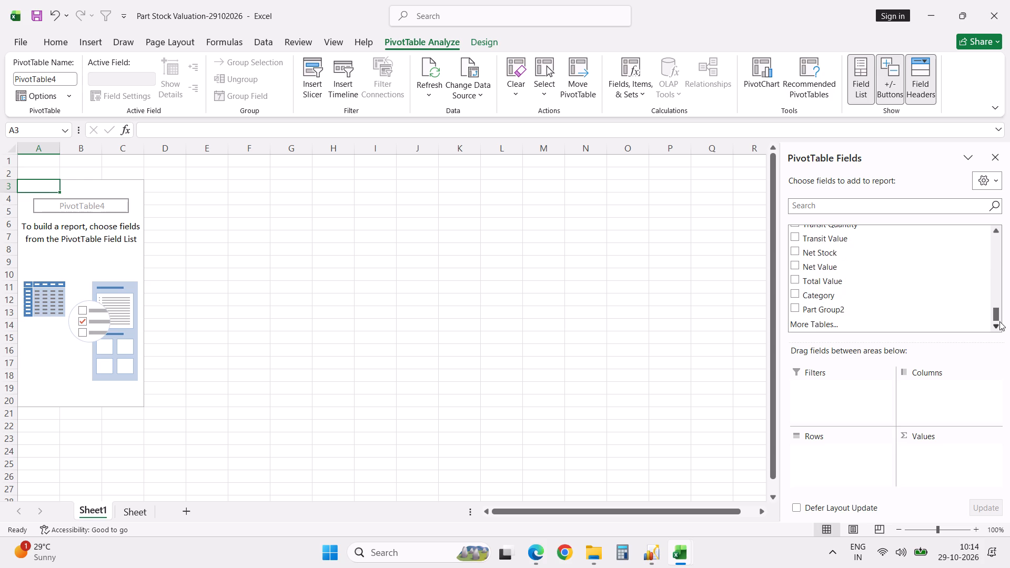
pyautogui.moveTo(835, 310); pyautogui.dragTo(837, 425)
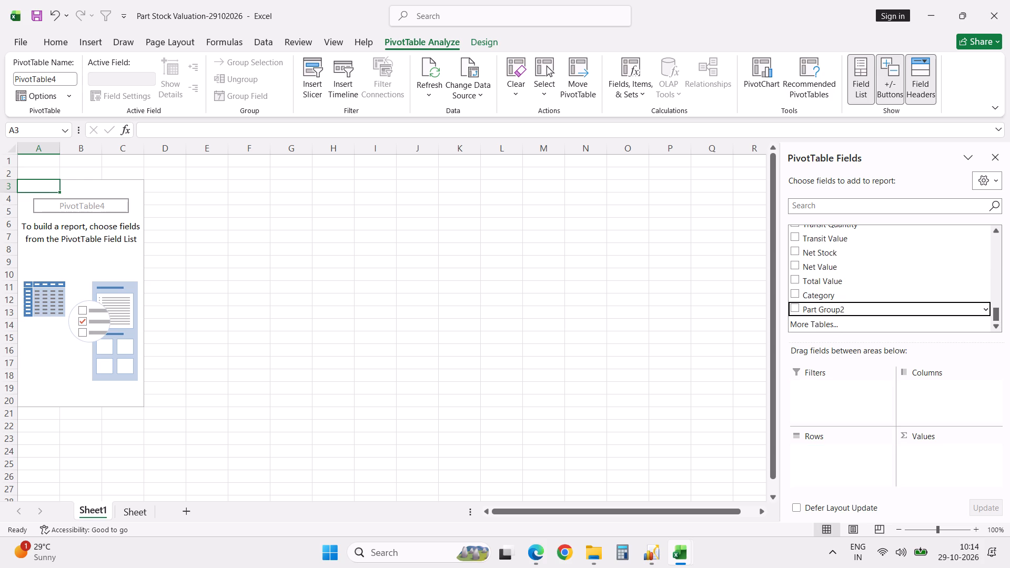
pyautogui.moveTo(837, 425); pyautogui.dragTo(832, 413)
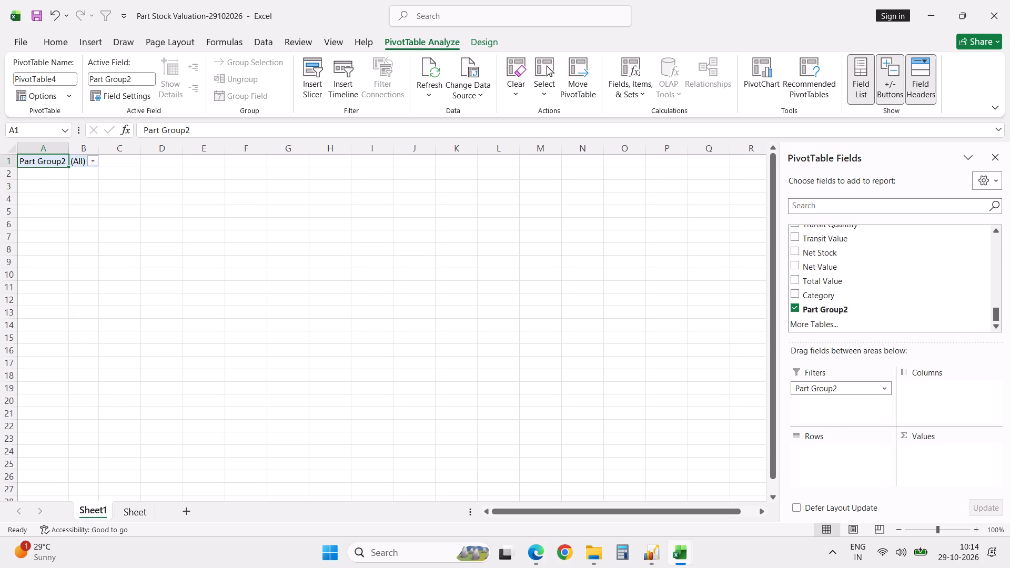
pyautogui.moveTo(830, 388); pyautogui.dragTo(827, 456)
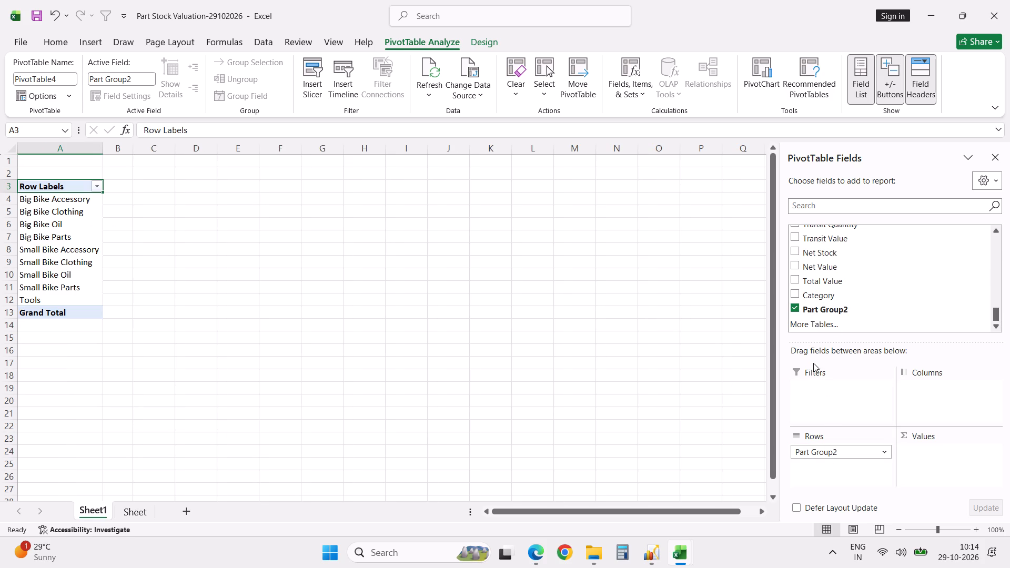
pyautogui.moveTo(818, 298); pyautogui.dragTo(861, 316)
pyautogui.moveTo(861, 316); pyautogui.dragTo(940, 394)
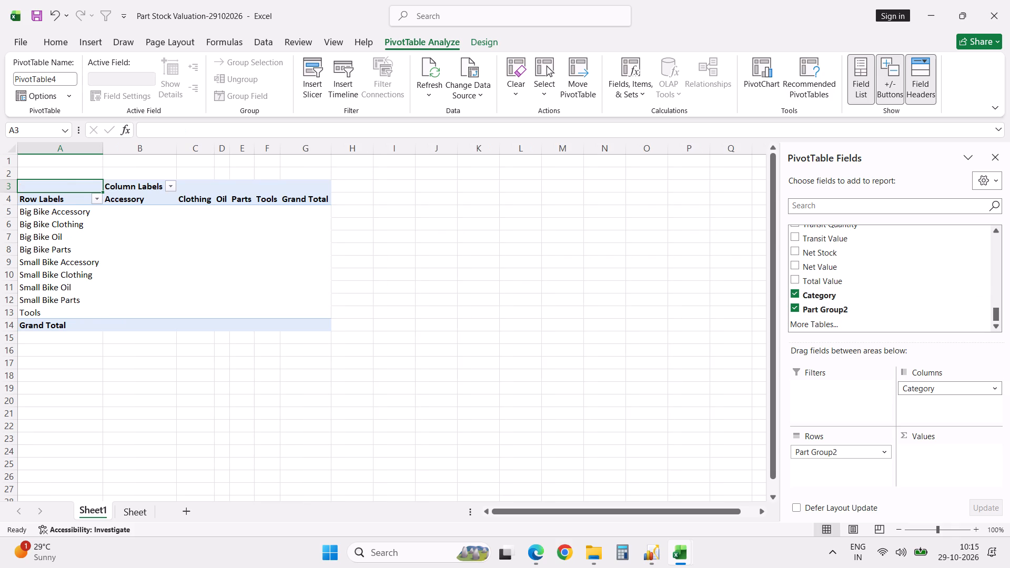
pyautogui.tripleClick(999, 231)
pyautogui.tripleClick(999, 231)
pyautogui.click(999, 231)
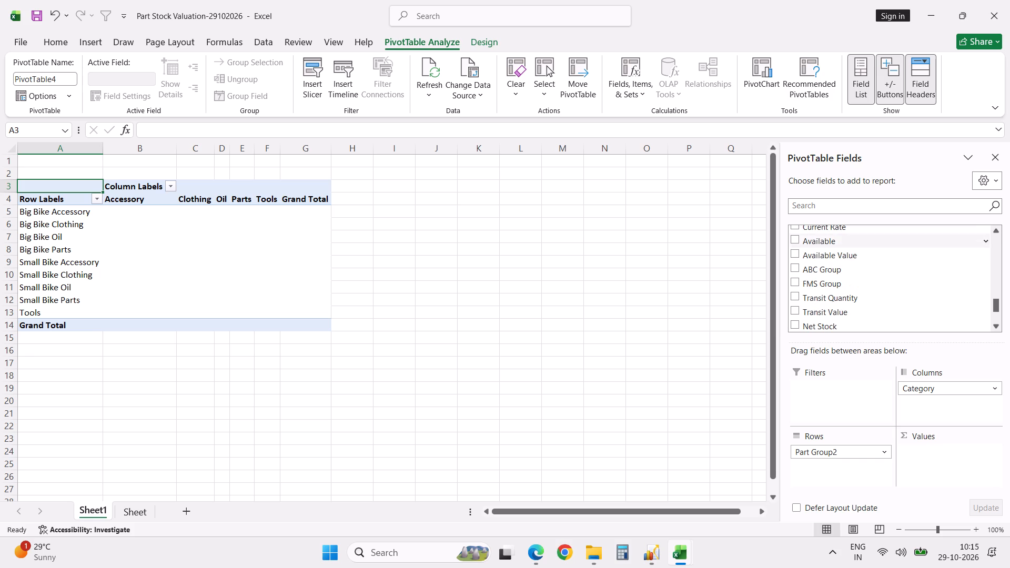
pyautogui.moveTo(845, 254); pyautogui.dragTo(965, 463)
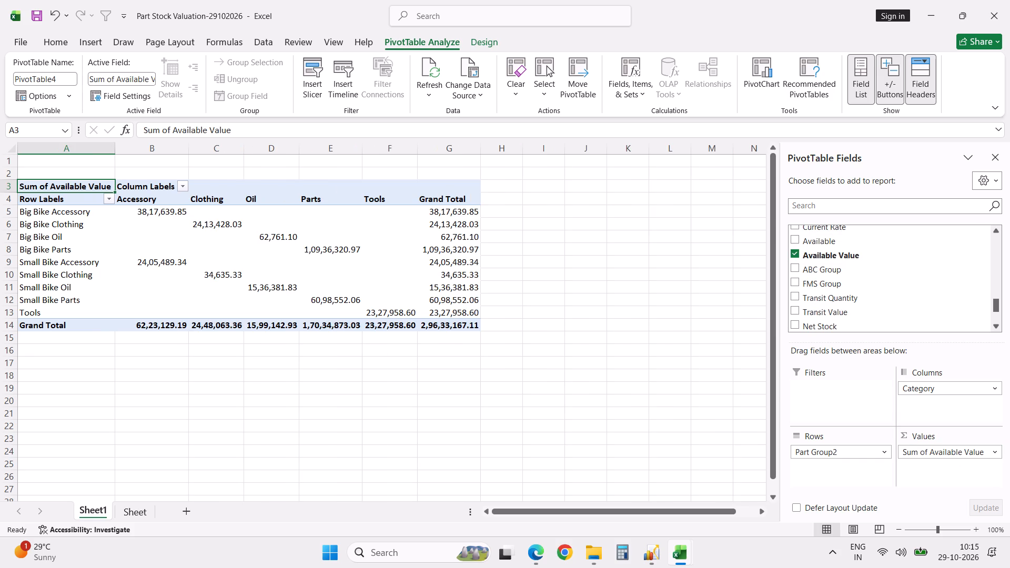
# Convert the PivotTable on Sheet1 to static values by pasting the whole sheet over itself as values.
pyautogui.hotkey('ctrl', 'a')
pyautogui.hotkey('ctrl', 'a')
pyautogui.hotkey('ctrl', 'c')
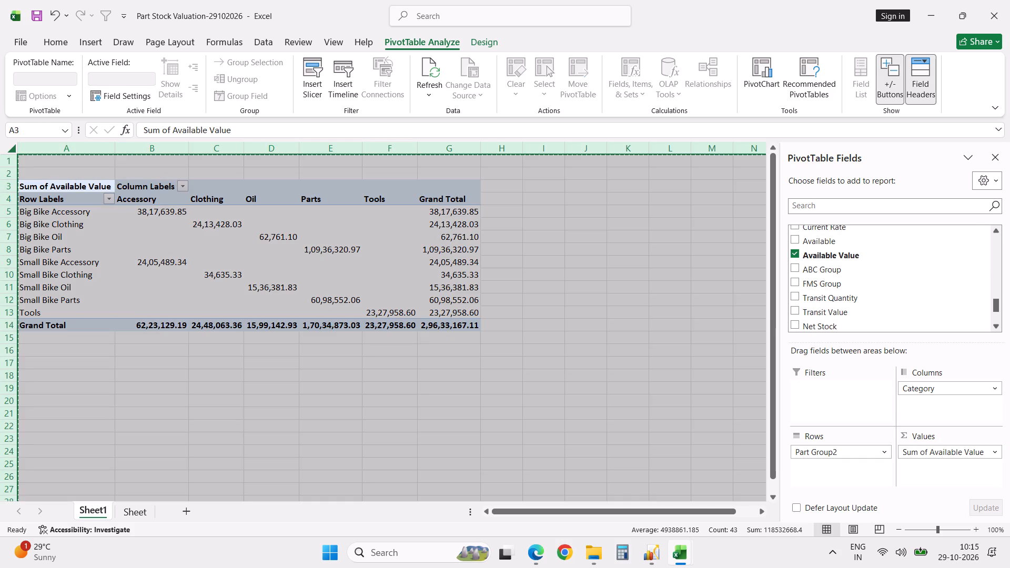
pyautogui.rightClick(33, 158)
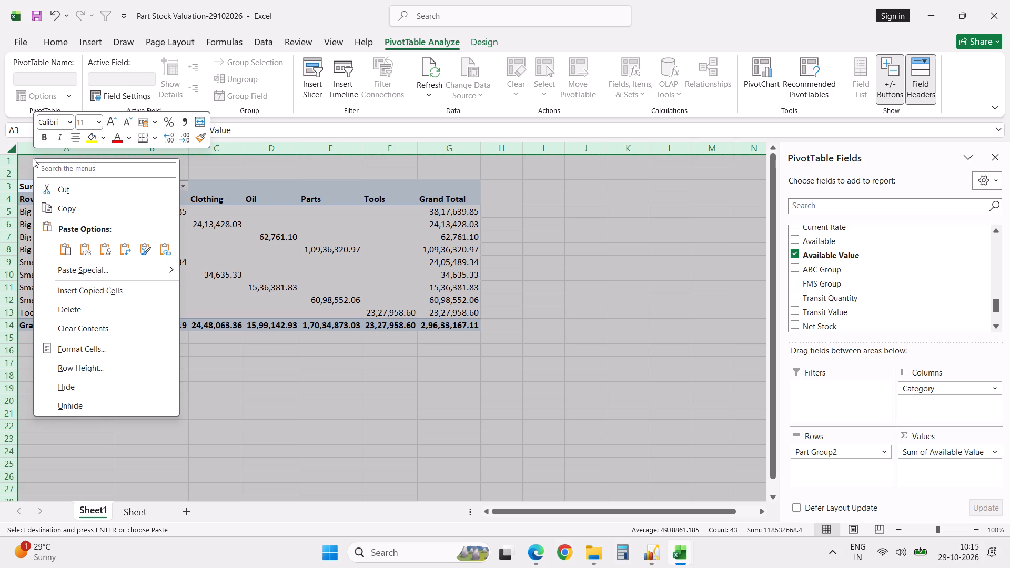
pyautogui.click(87, 248)
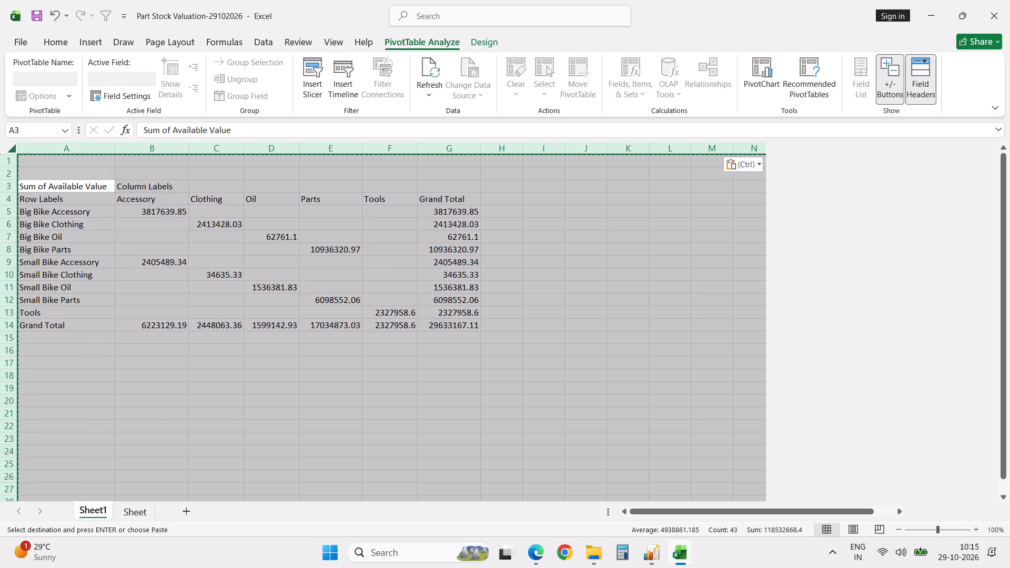
# Replace all blank cells in the summary's number range B5:G14 with 0.
pyautogui.click(153, 213)
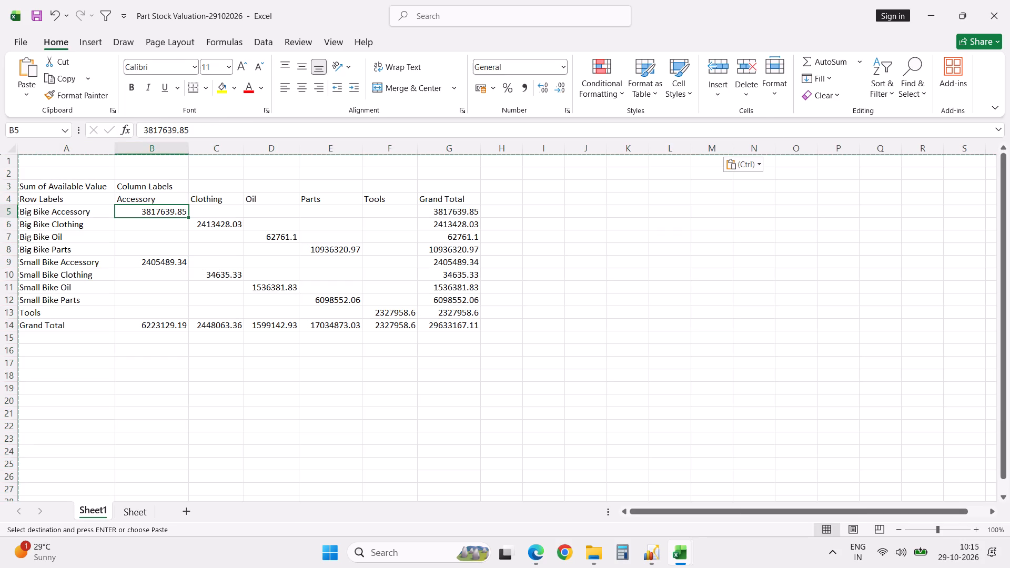
pyautogui.keyDown('shift'); pyautogui.click(468, 326); pyautogui.keyUp('shift')
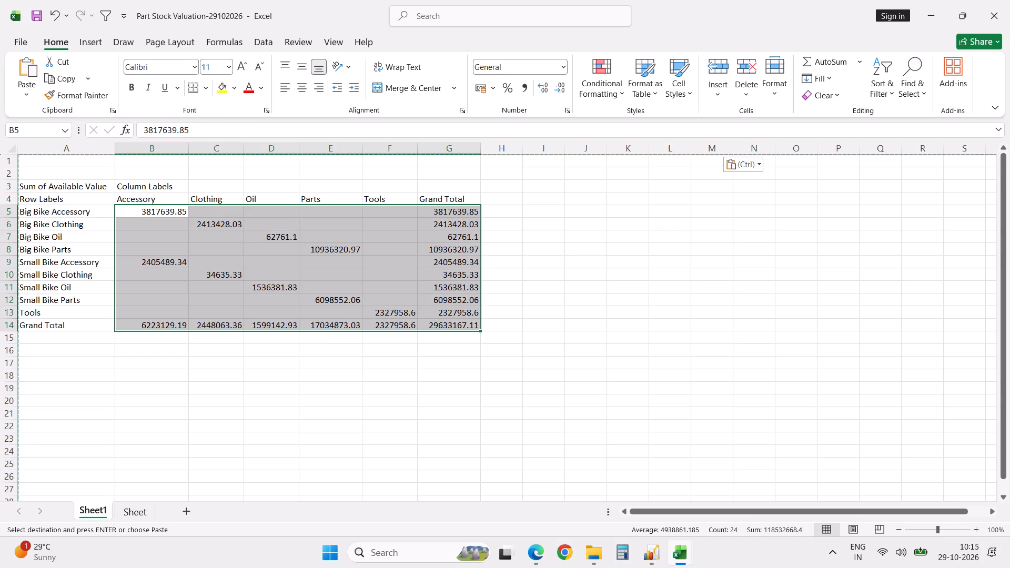
pyautogui.hotkey('ctrl', 'h')
pyautogui.hotkey('shift', 'Tab')
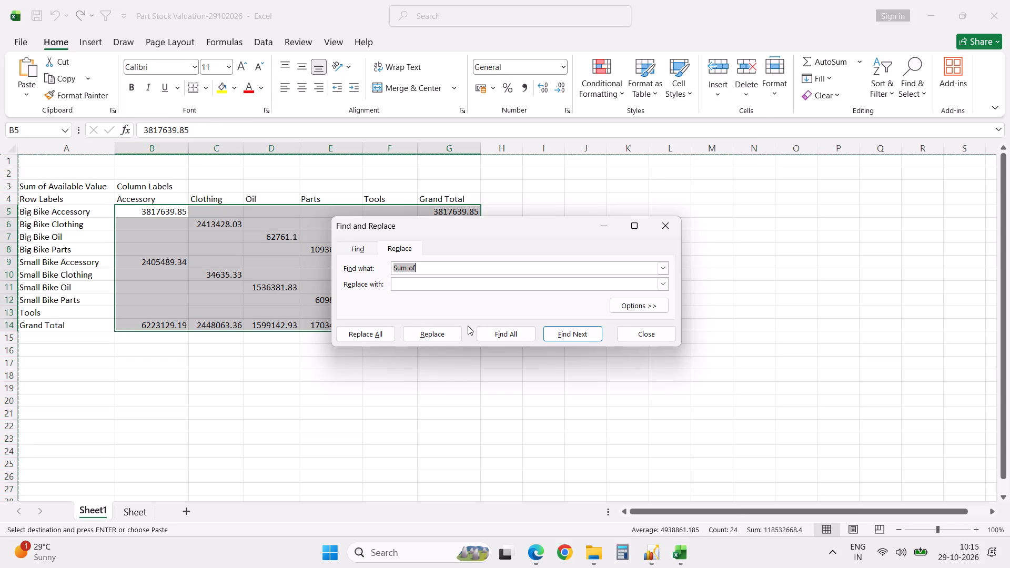
pyautogui.press('Delete')
pyautogui.press('Tab')
pyautogui.press('0')
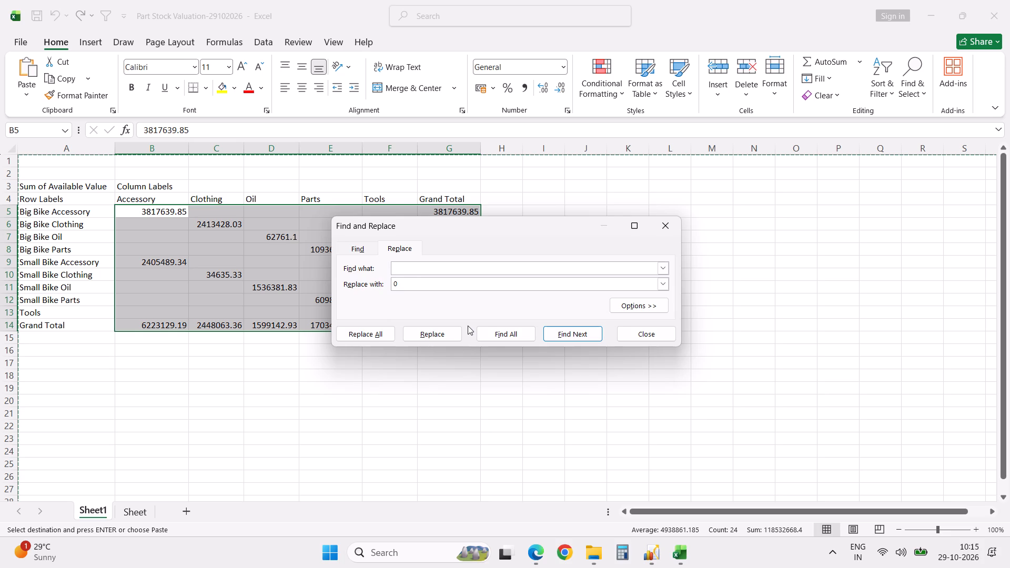
pyautogui.click(383, 337)
pyautogui.press('Escape')
pyautogui.press('Escape')
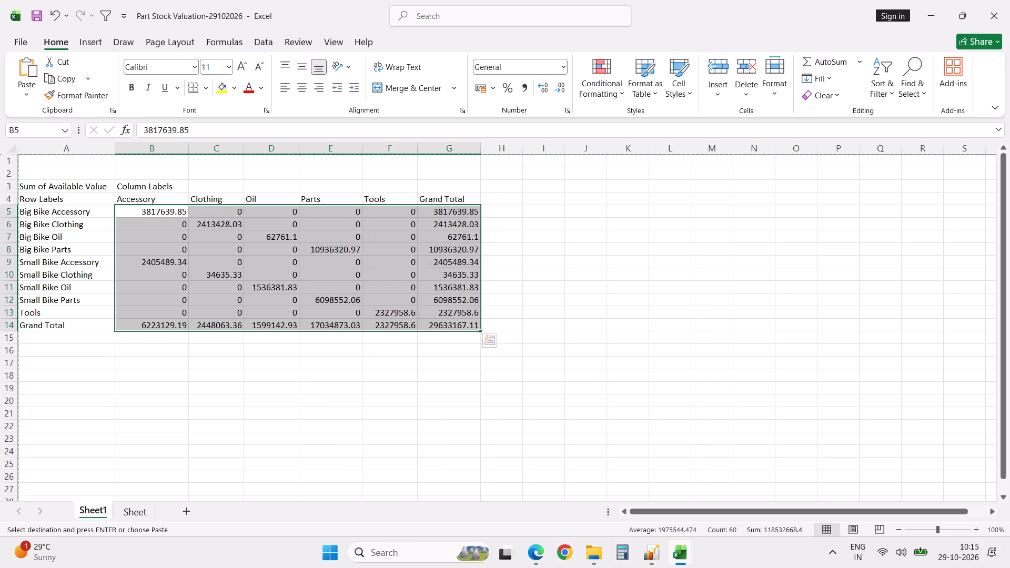
# Format the summary figures in B5:G14 in comma style with no decimal places.
pyautogui.click(524, 92)
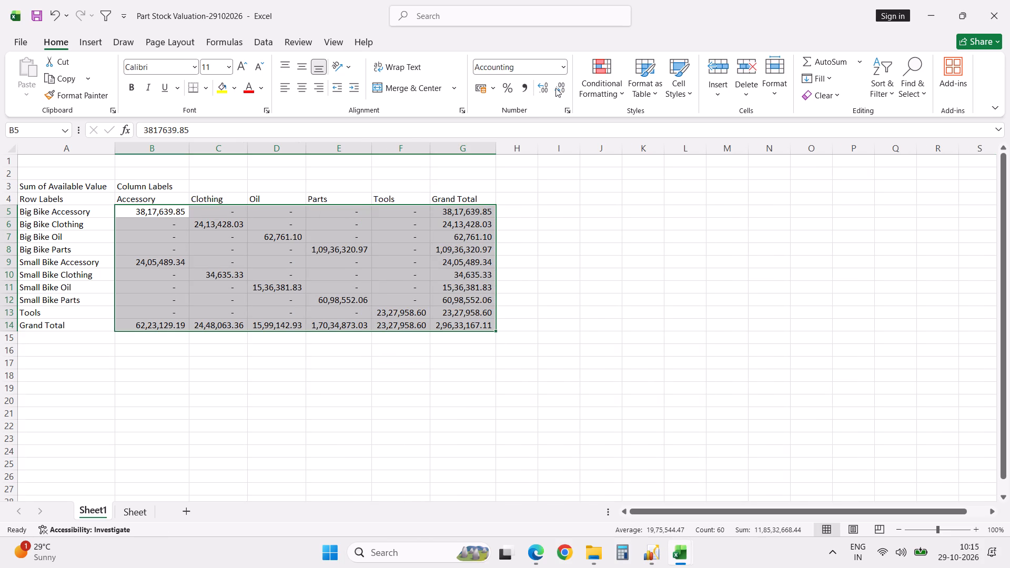
pyautogui.tripleClick(560, 88)
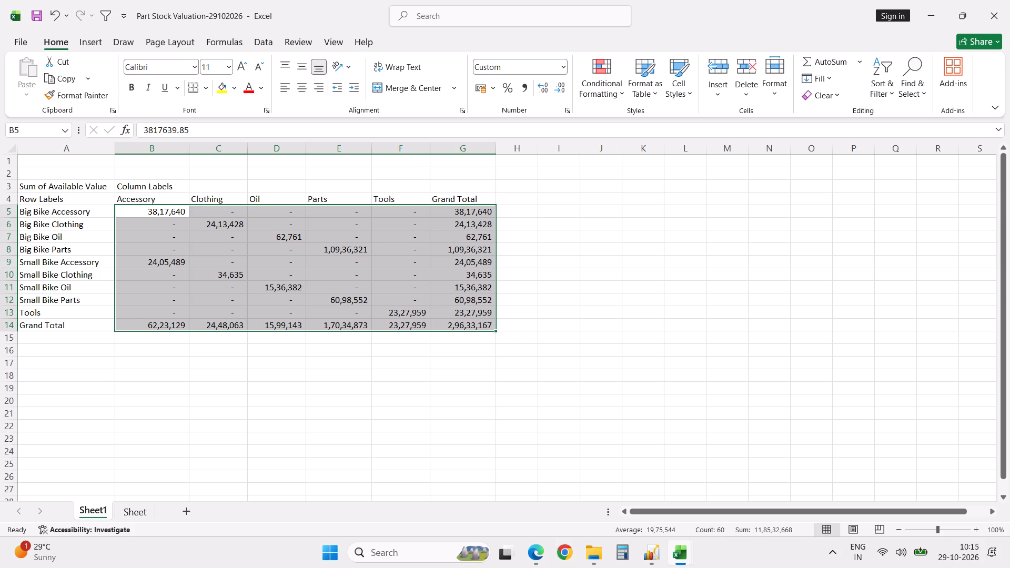
# Replace the Grand Total row values with SUM formulas, starting with =SUM(B5:B13) and filling across to column G.
pyautogui.click(174, 325)
pyautogui.hotkey('alt', '=')
pyautogui.press('Return')
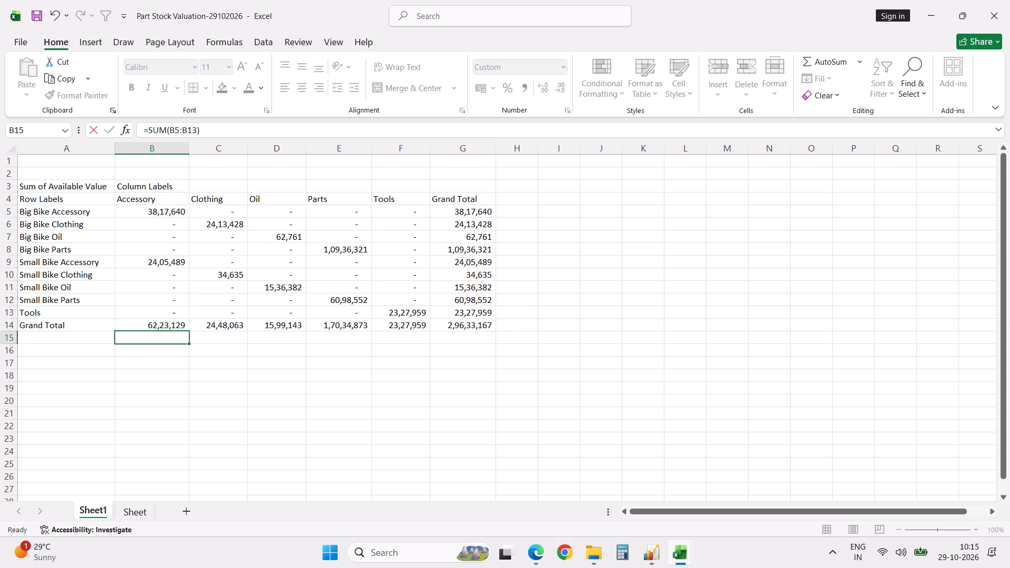
pyautogui.press('Up')
pyautogui.hotkey('shift', 'Right')
pyautogui.hotkey('shift', 'Right')
pyautogui.hotkey('shift', 'Right')
pyautogui.hotkey('shift', 'Right')
pyautogui.hotkey('shift', 'Right')
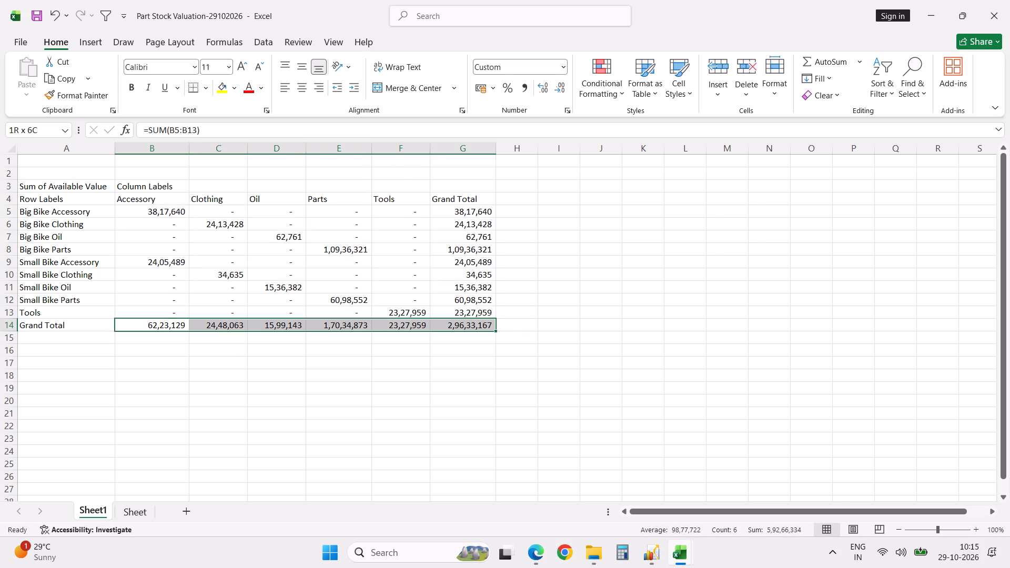
pyautogui.hotkey('ctrl', 'r')
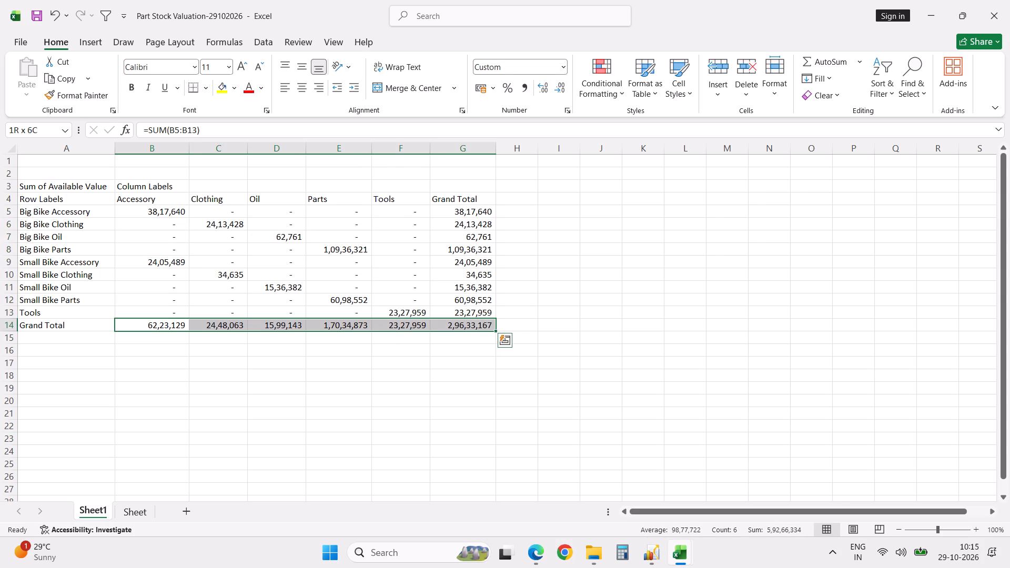
# Replace the Grand Total column values with SUM formulas, starting with =SUM(B5:F5) in G5 and filling down to row 14.
pyautogui.click(487, 215)
pyautogui.hotkey('alt', '=')
pyautogui.press('Return')
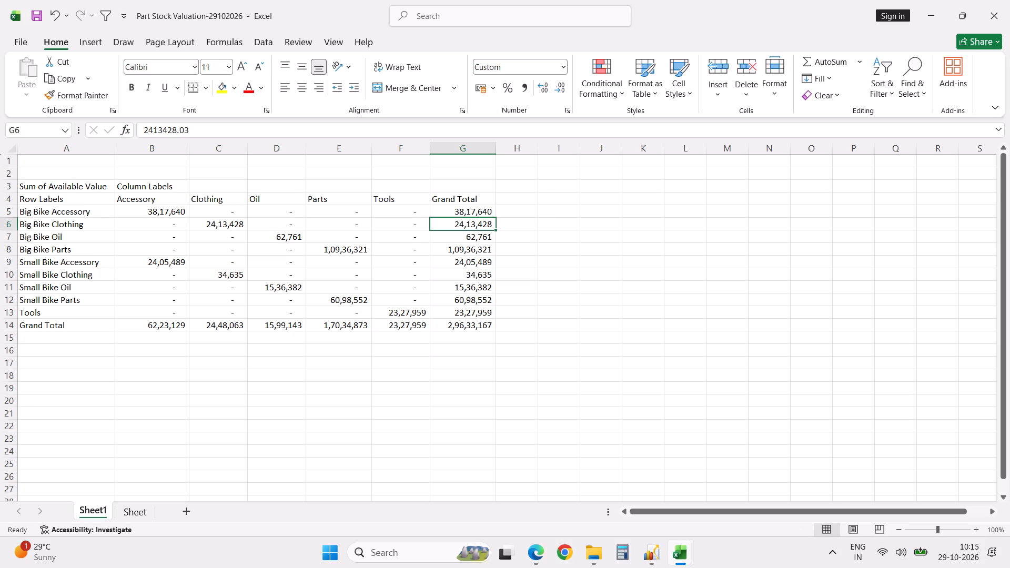
pyautogui.press('Up')
pyautogui.hotkey('shift', 'Down')
pyautogui.hotkey('shift', 'Down')
pyautogui.hotkey('shift', 'Down')
pyautogui.hotkey('shift', 'Down')
pyautogui.hotkey('shift', 'Down')
pyautogui.hotkey('shift', 'Down')
pyautogui.hotkey('shift', 'Down')
pyautogui.hotkey('shift', 'Down')
pyautogui.hotkey('shift', 'Down')
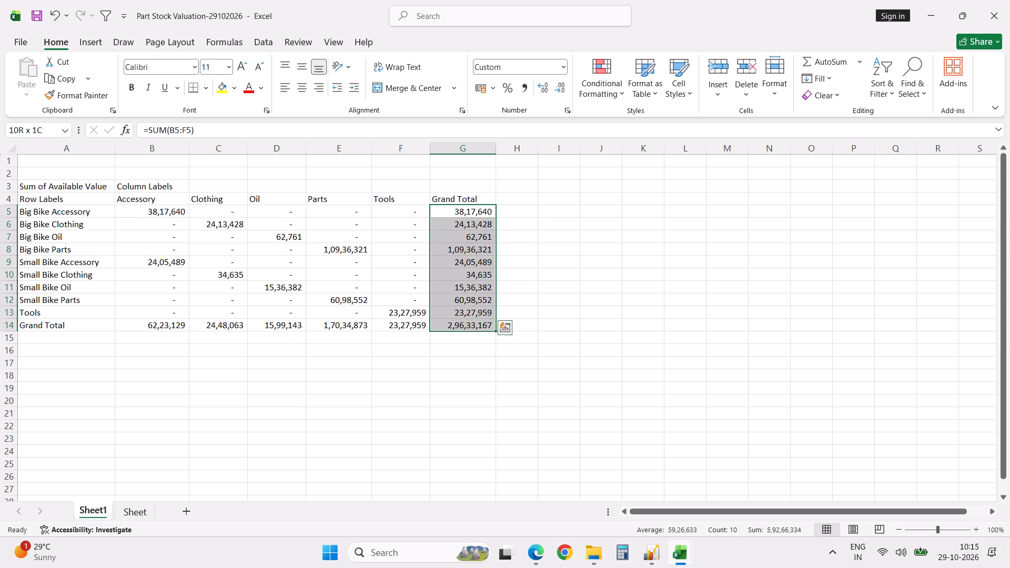
pyautogui.hotkey('ctrl', 'd')
# Delete the Tools column and the Tools row from the summary.
pyautogui.click(404, 141)
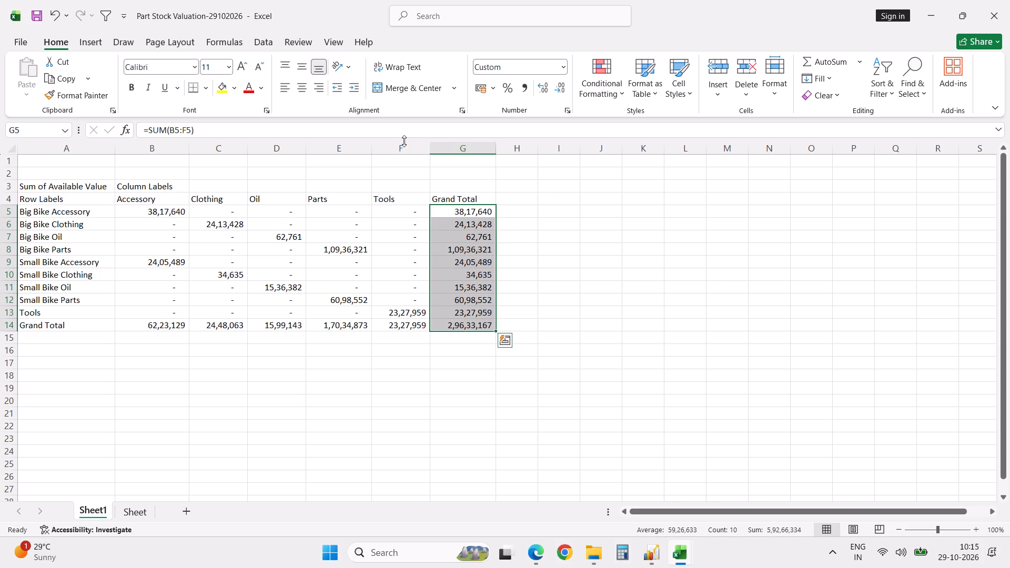
pyautogui.click(402, 147)
pyautogui.hotkey('ctrl', '-')
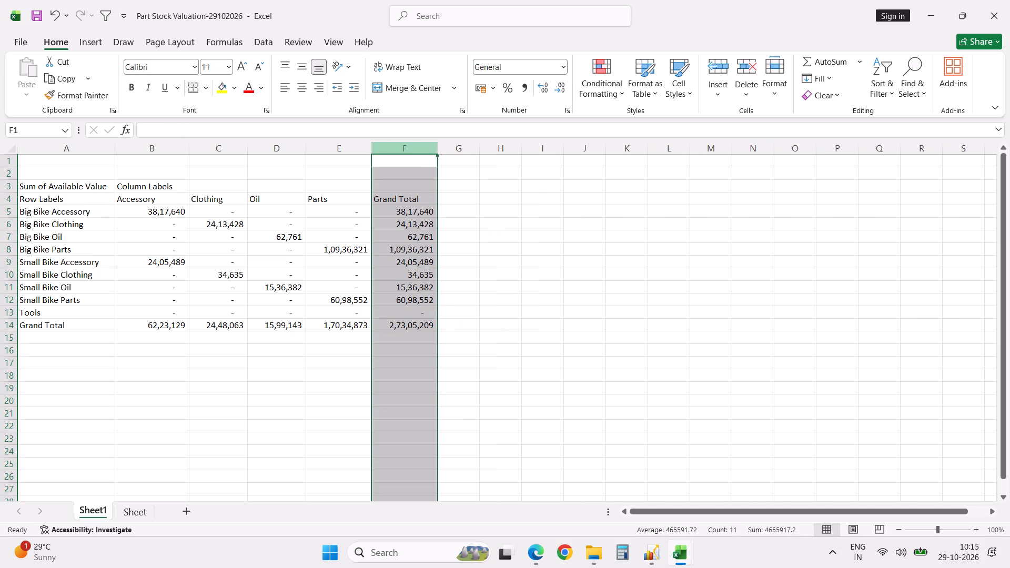
pyautogui.click(8, 312)
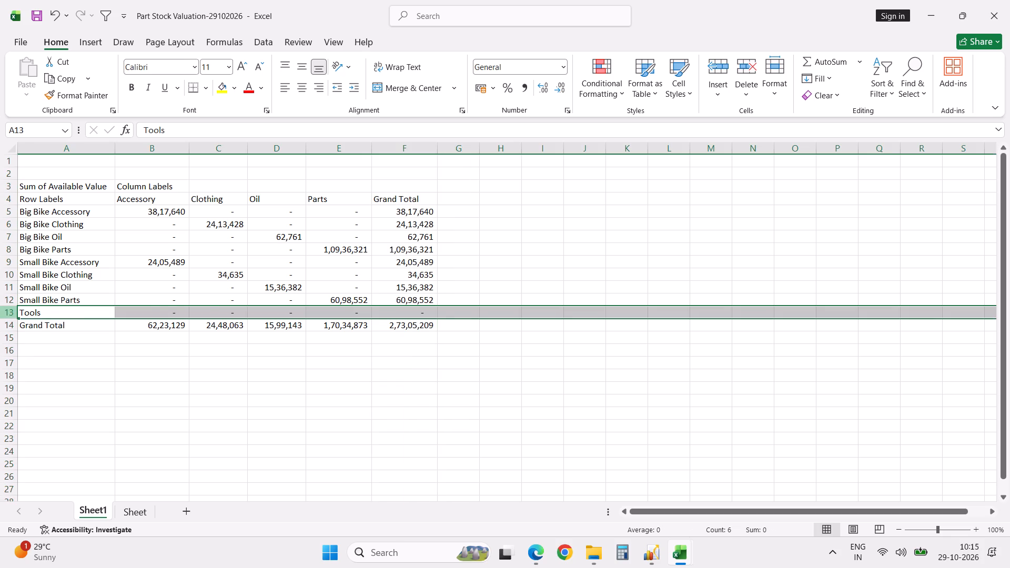
pyautogui.hotkey('ctrl', '-')
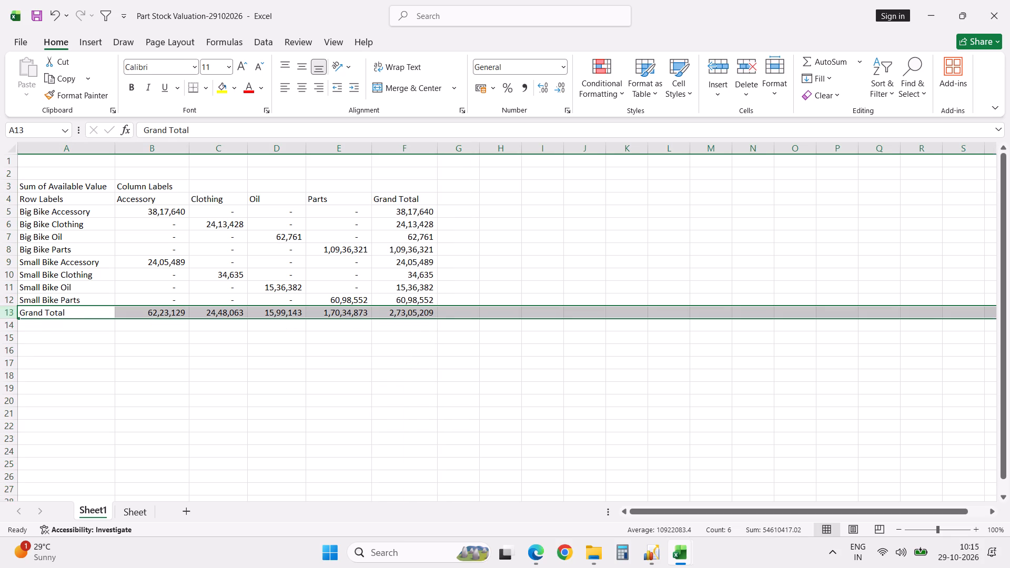
# Open the Part Stock Valuation-28102026 workbook from the Stock Valuation folder and show the inventory report on Sheet2.
pyautogui.click(47, 341)
pyautogui.hotkey('alt', 'f')
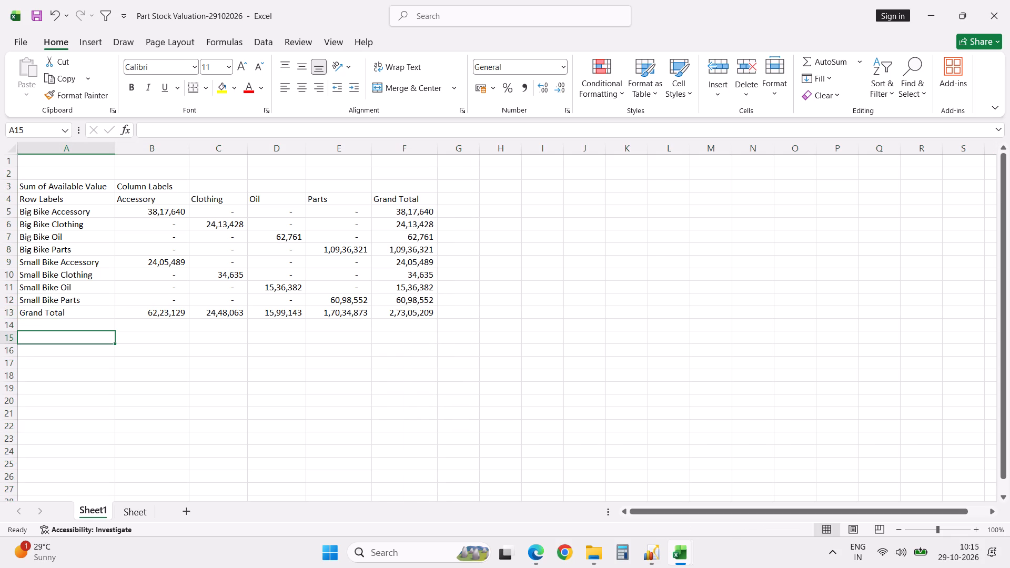
pyautogui.press('o')
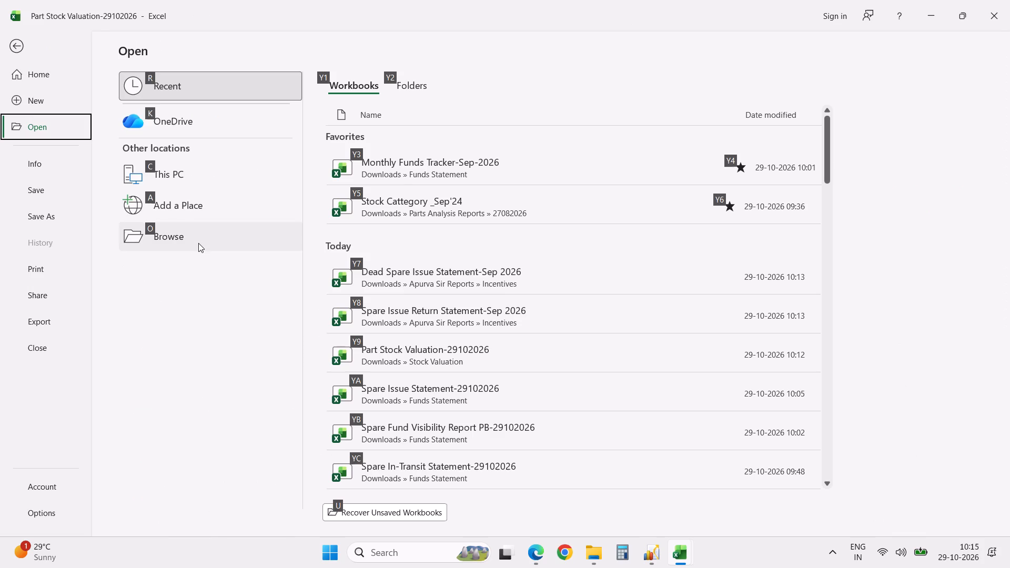
pyautogui.click(198, 242)
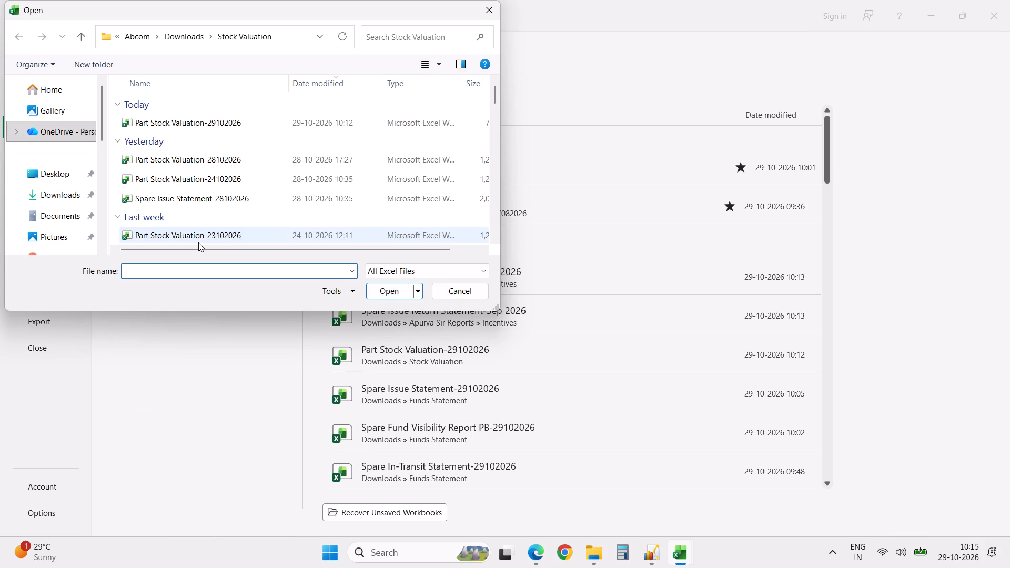
pyautogui.doubleClick(216, 165)
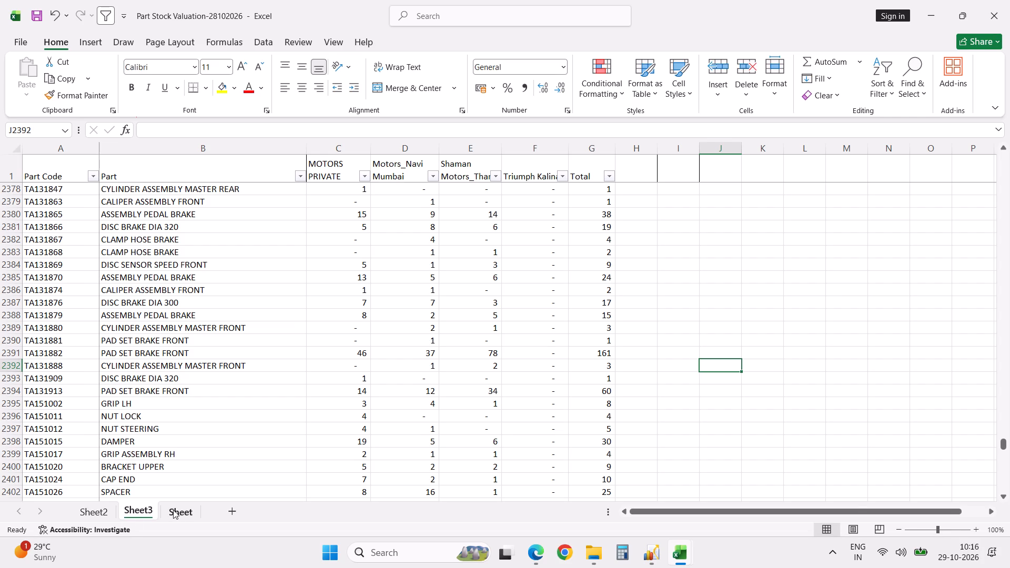
pyautogui.click(180, 509)
pyautogui.click(109, 516)
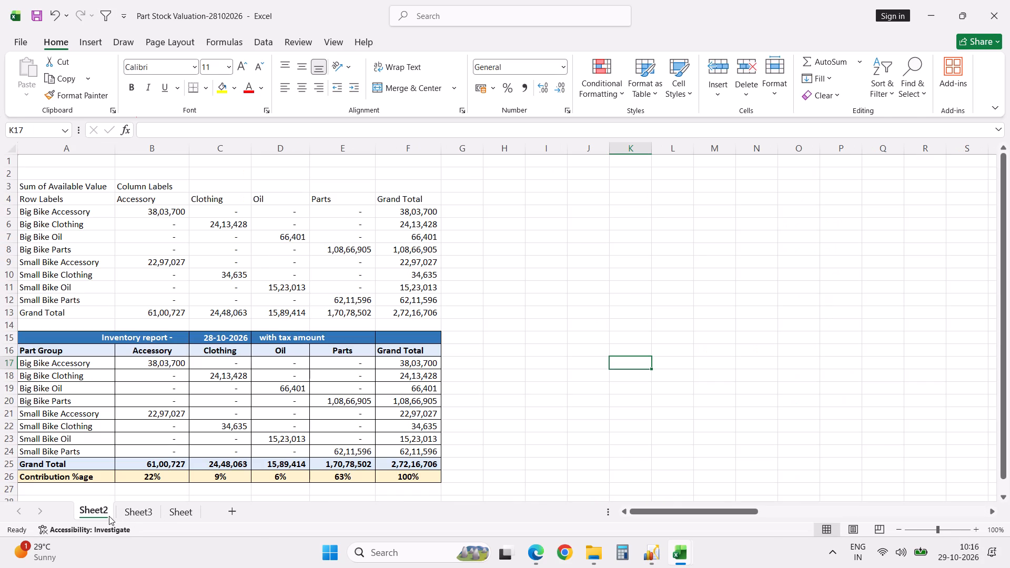
# Copy the inventory report block A15:F26 into Sheet1 of the Part Stock Valuation-29102026 workbook at A15, and auto-fit column C.
pyautogui.click(67, 340)
pyautogui.hotkey('shift', 'Right')
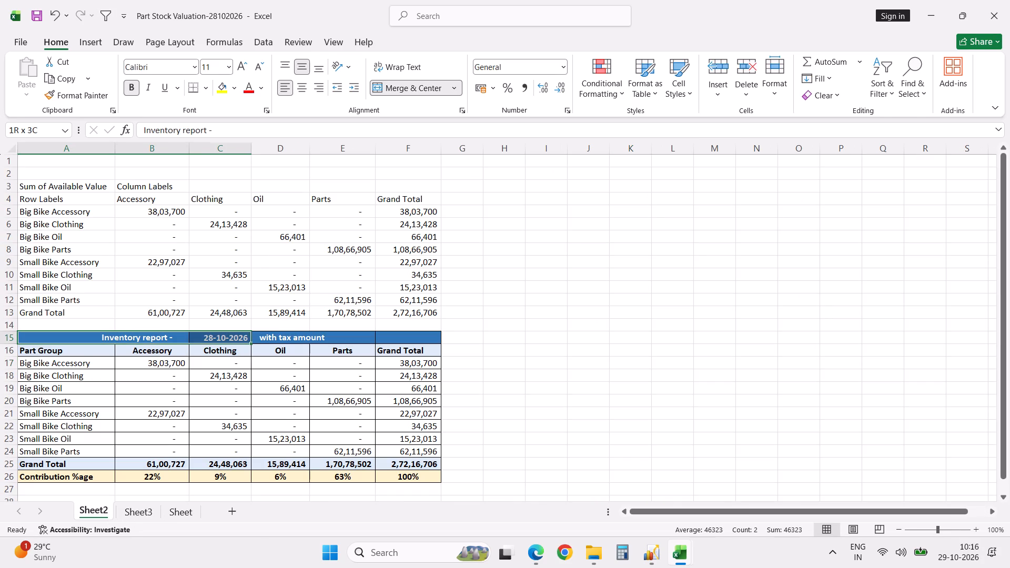
pyautogui.hotkey('shift', 'Right')
pyautogui.hotkey('shift', 'Right')
pyautogui.hotkey('ctrl', 'shift', 'Down')
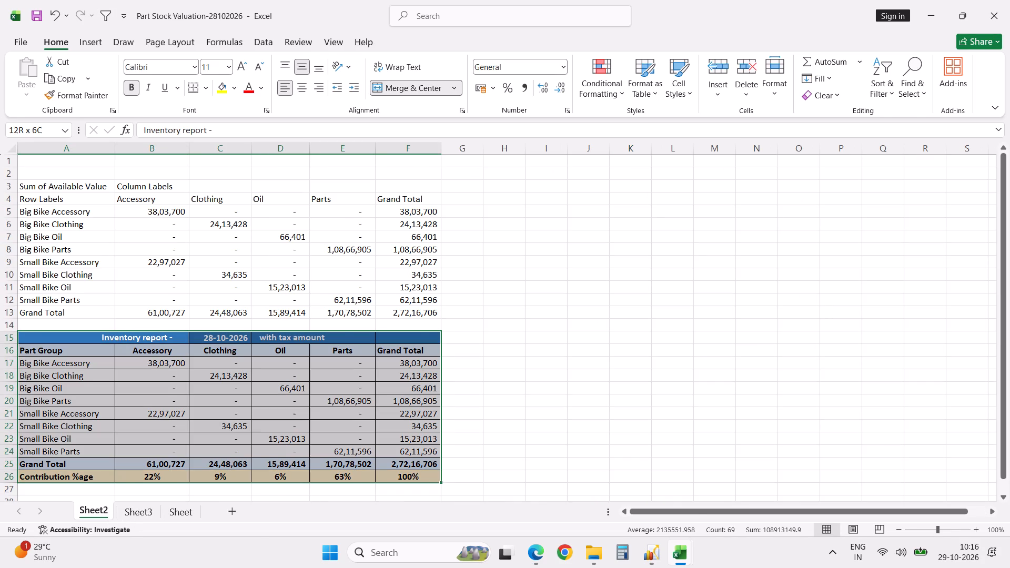
pyautogui.hotkey('ctrl', 'c')
pyautogui.hotkey('alt', 'Tab')
pyautogui.press('Return')
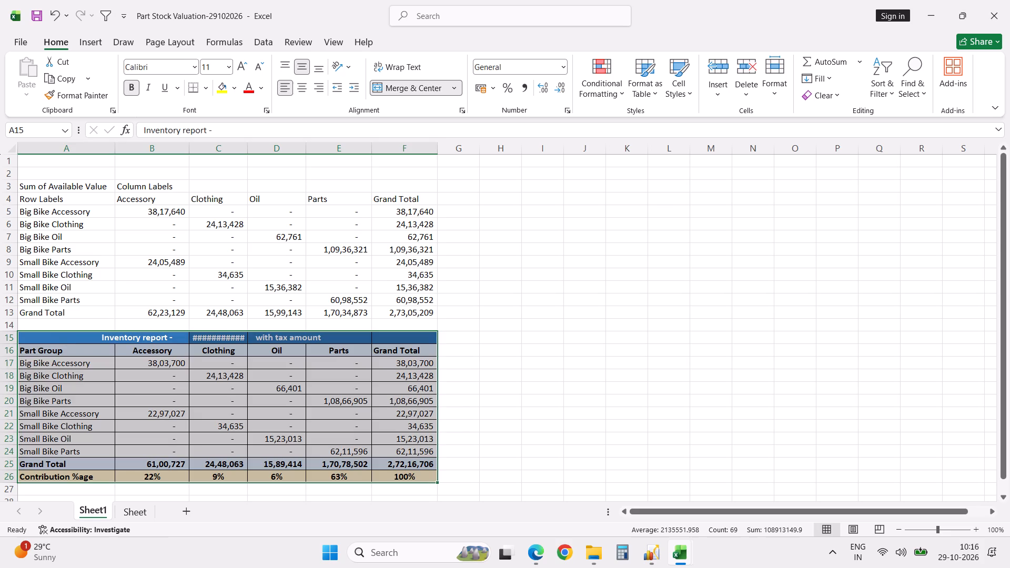
pyautogui.doubleClick(248, 151)
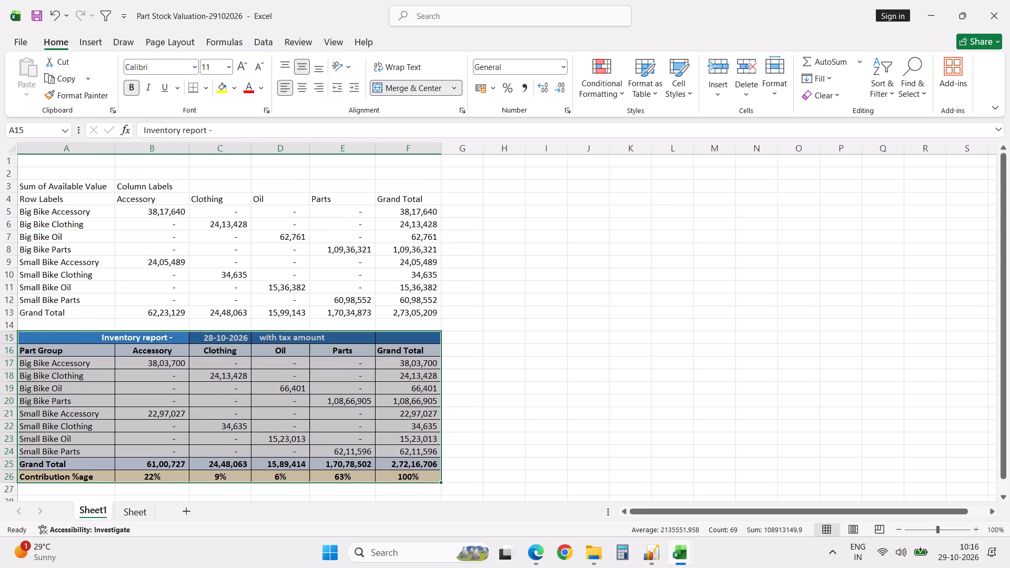
# Change the inventory report date in C15 to 29-10-2026.
pyautogui.click(212, 338)
pyautogui.click(147, 130)
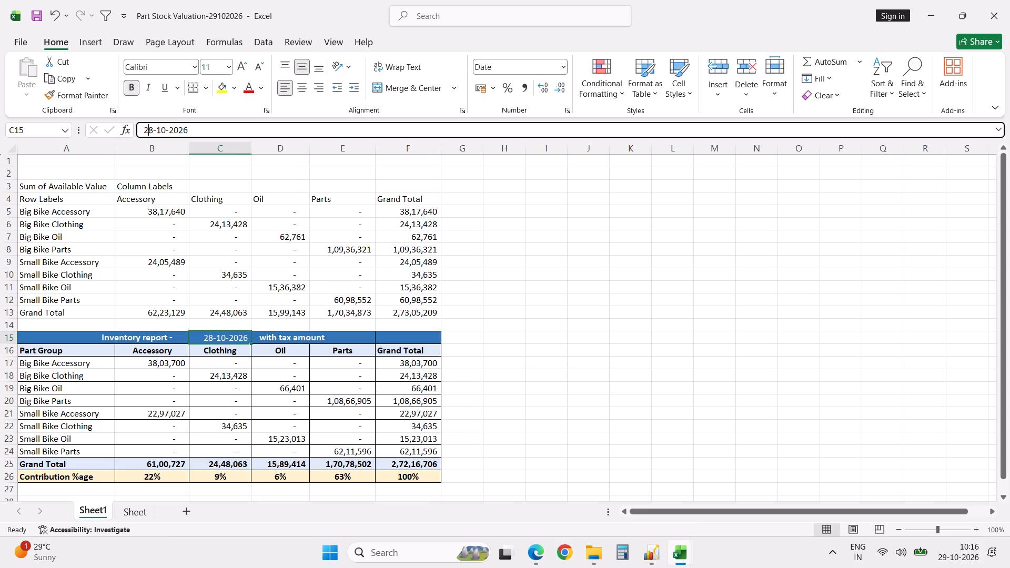
pyautogui.hotkey('shift', 'Right')
pyautogui.press('9')
pyautogui.press('Return')
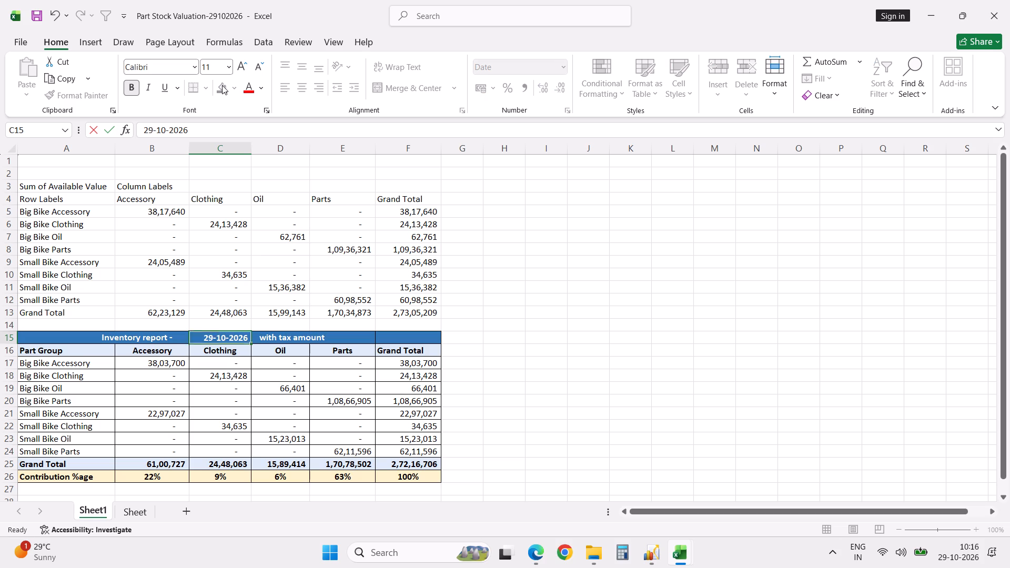
# Copy the summary figures in B5:E12 and paste them as values into the inventory report starting at B17.
pyautogui.click(170, 213)
pyautogui.keyDown('shift'); pyautogui.click(358, 298); pyautogui.keyUp('shift')
pyautogui.hotkey('ctrl', 'c')
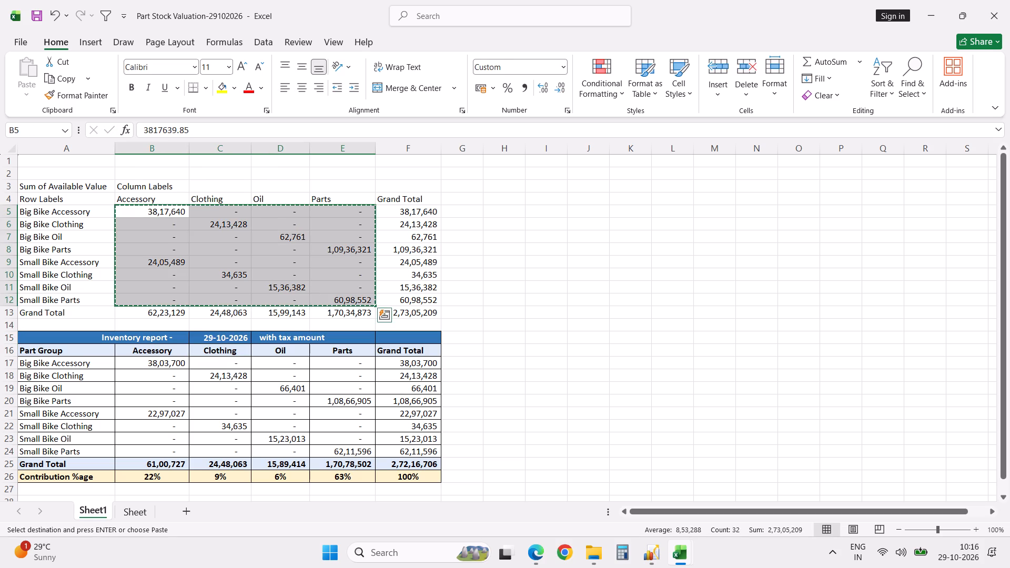
pyautogui.click(165, 368)
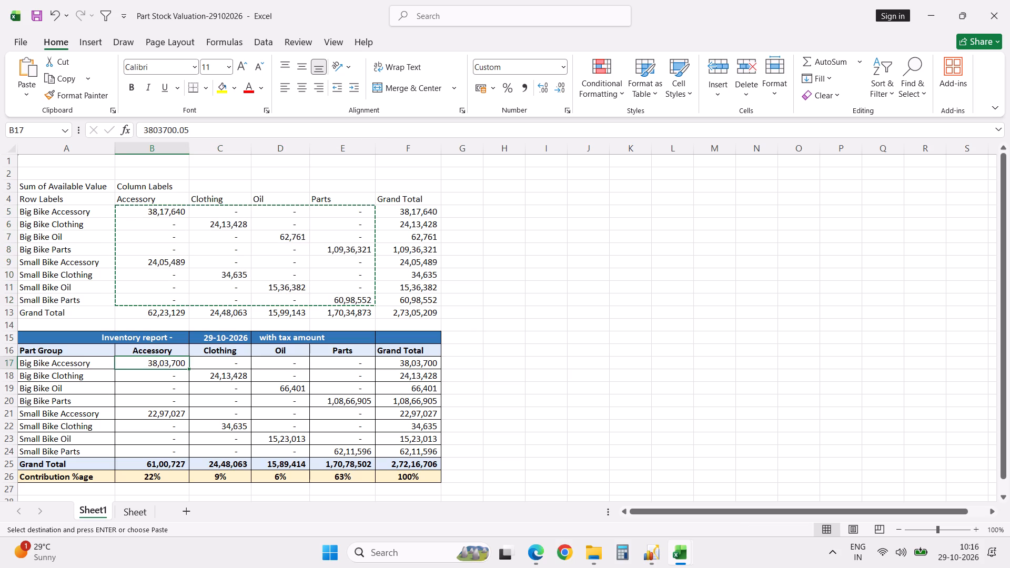
pyautogui.rightClick(165, 364)
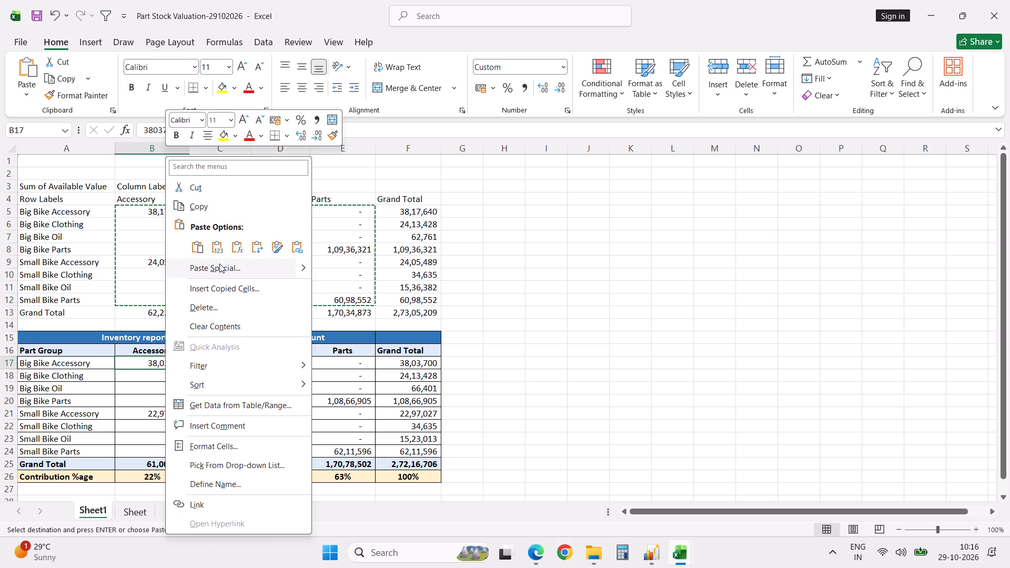
pyautogui.click(220, 249)
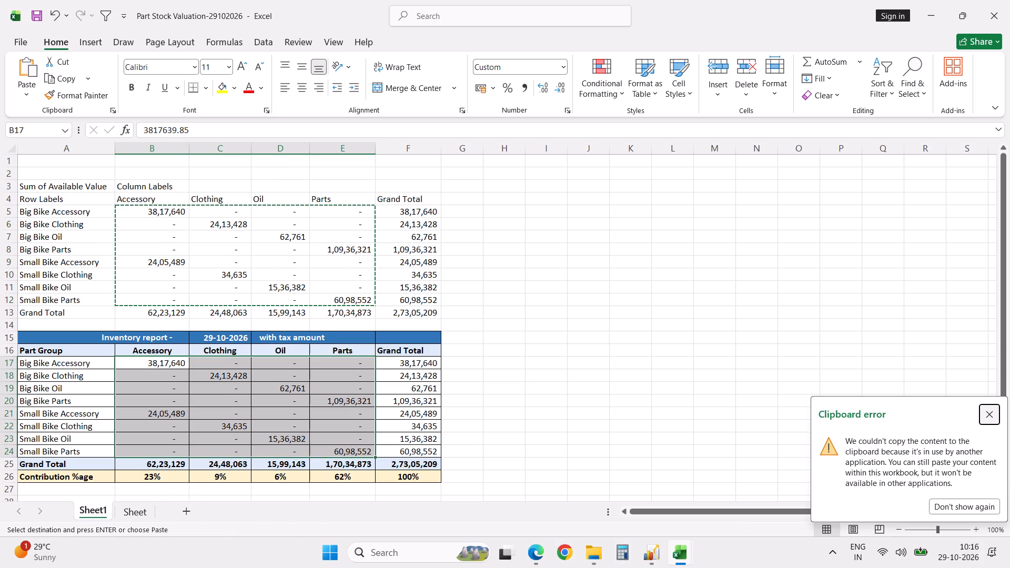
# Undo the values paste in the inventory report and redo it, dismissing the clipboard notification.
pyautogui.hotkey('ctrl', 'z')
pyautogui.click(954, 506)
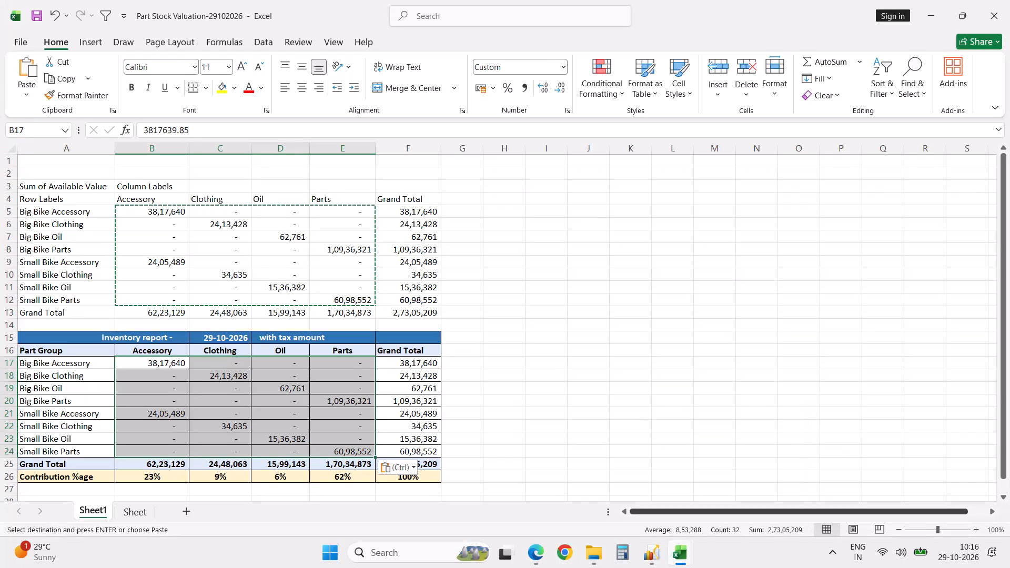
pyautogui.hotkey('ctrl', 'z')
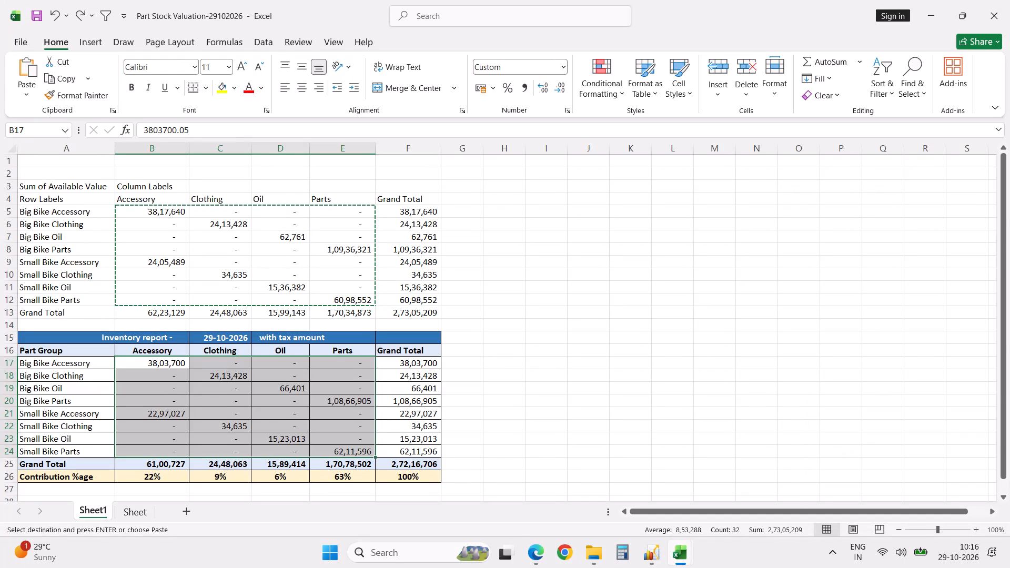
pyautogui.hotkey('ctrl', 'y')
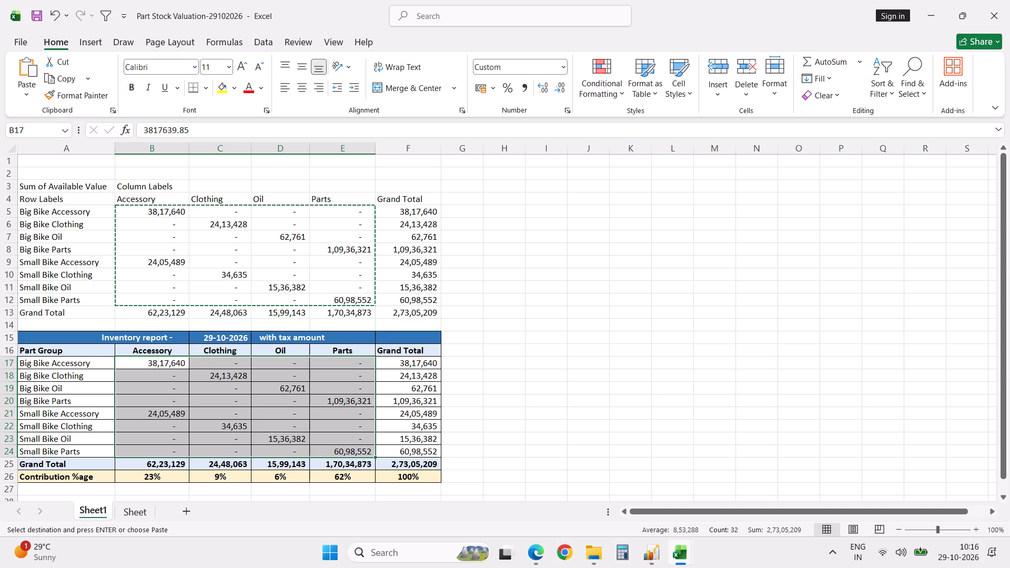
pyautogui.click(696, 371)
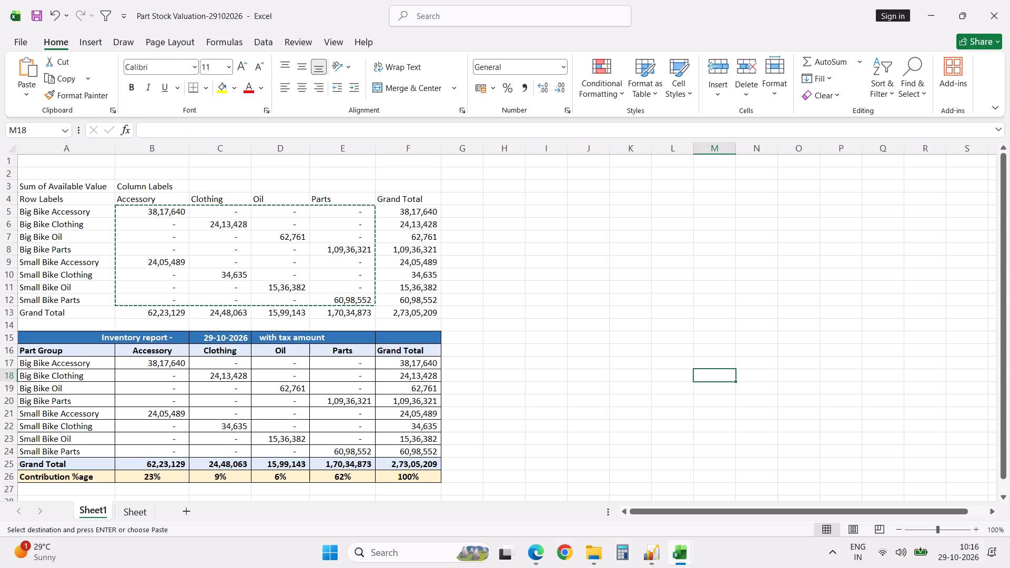
# Narrow column B slightly to fit the Accessory figures and clear the copy selection.
pyautogui.moveTo(189, 149); pyautogui.dragTo(182, 149)
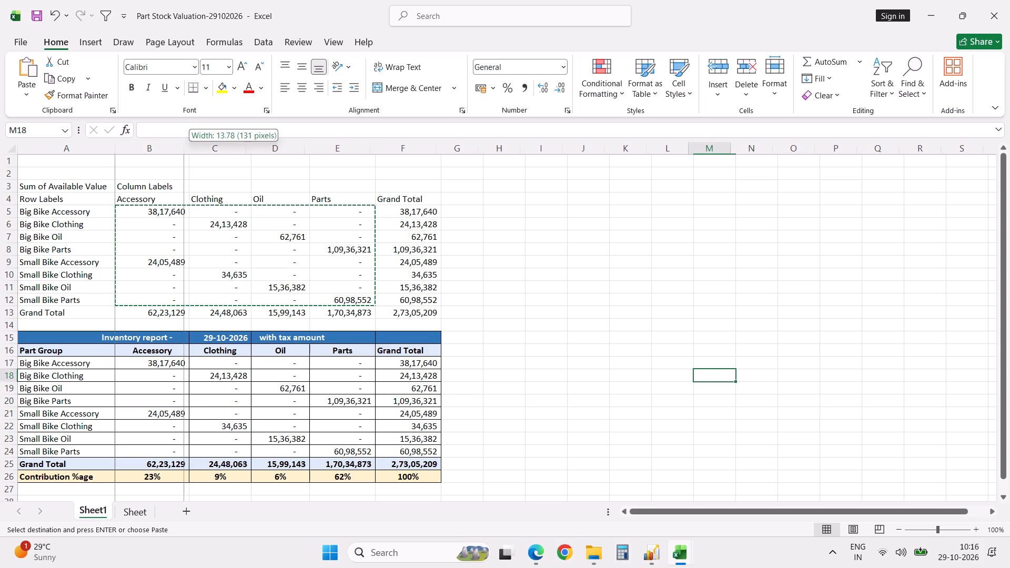
pyautogui.moveTo(182, 149); pyautogui.dragTo(176, 151)
pyautogui.press('Escape')
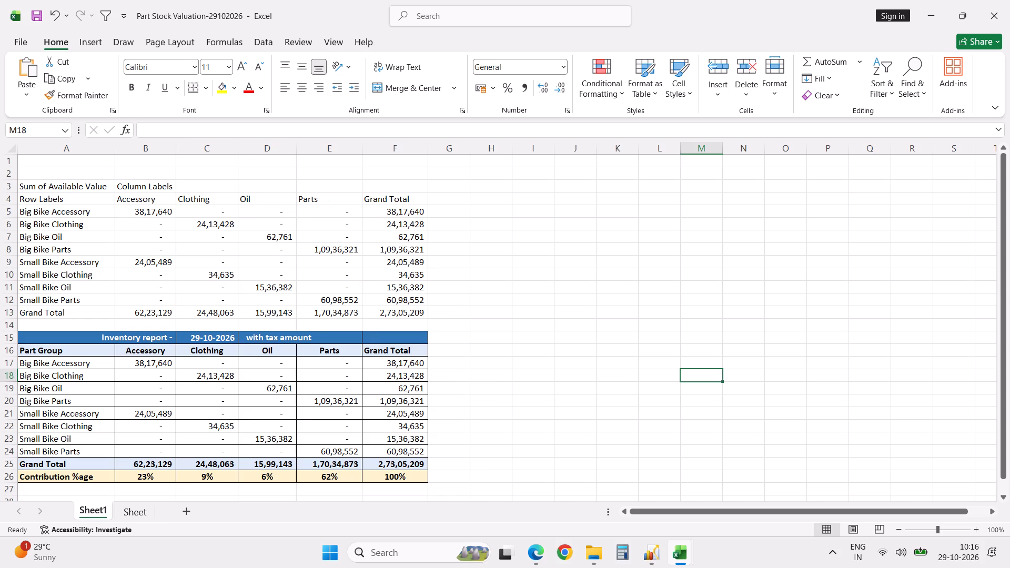
# Save the Part Stock Valuation-29102026 workbook.
pyautogui.click(612, 405)
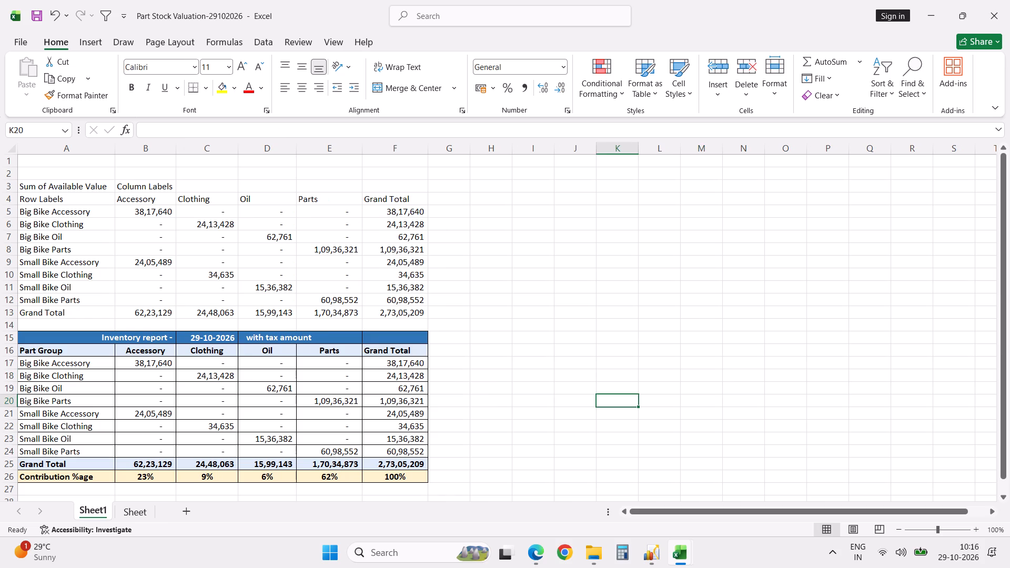
pyautogui.hotkey('ctrl', 's')
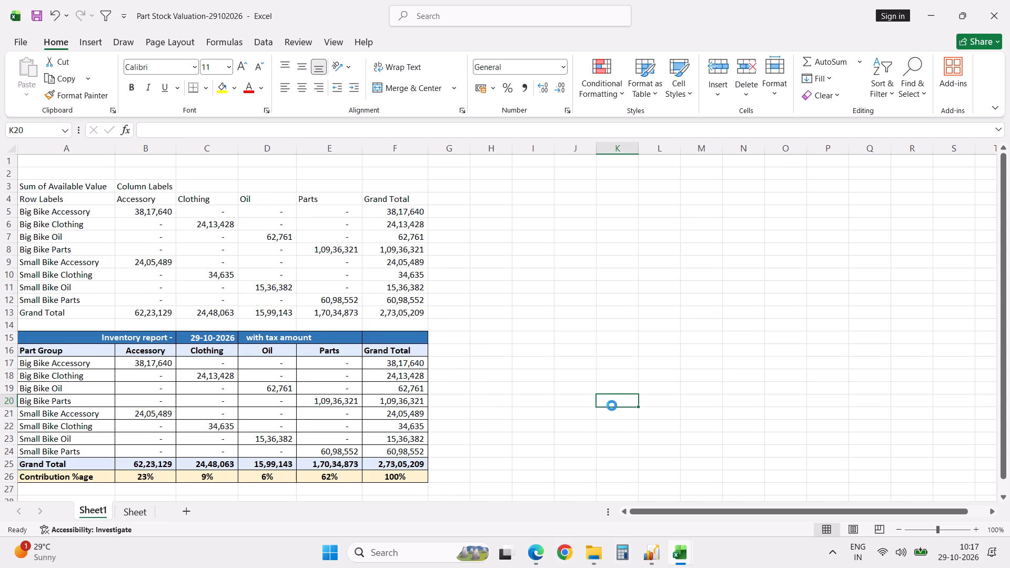